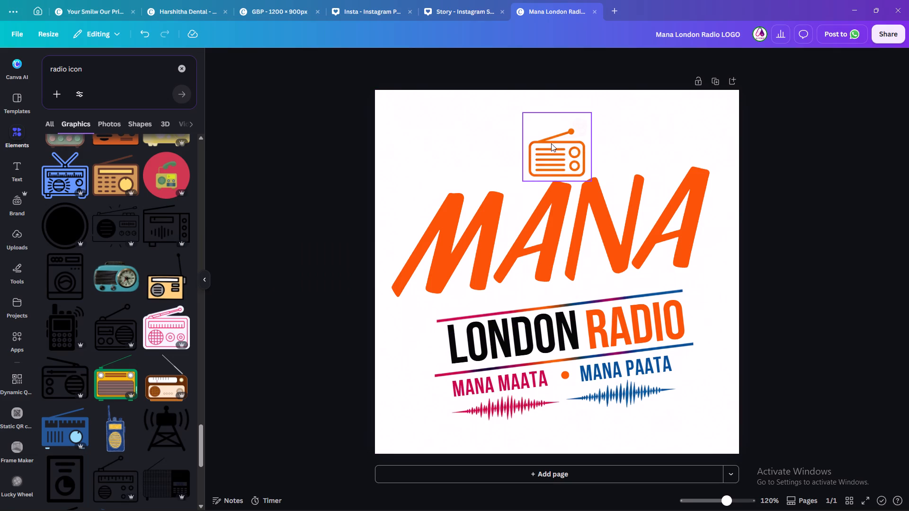
left_click(616, 11)
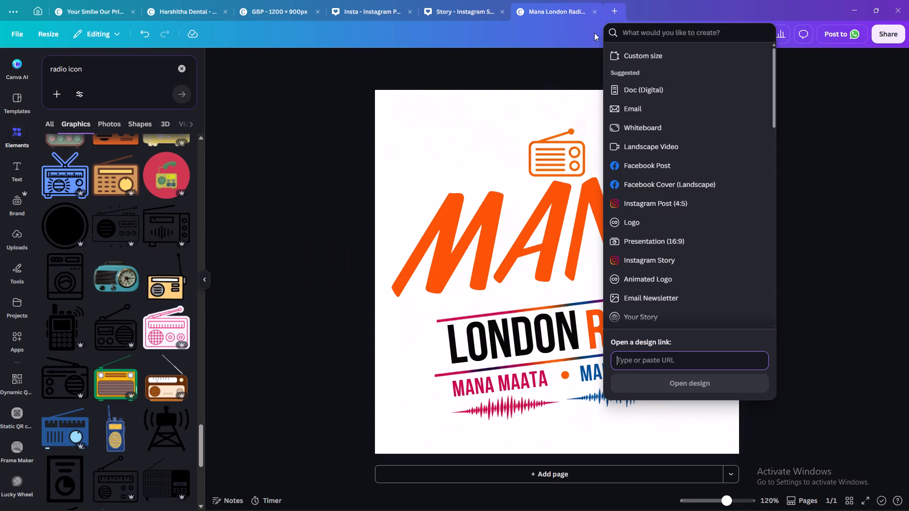
left_click(643, 60)
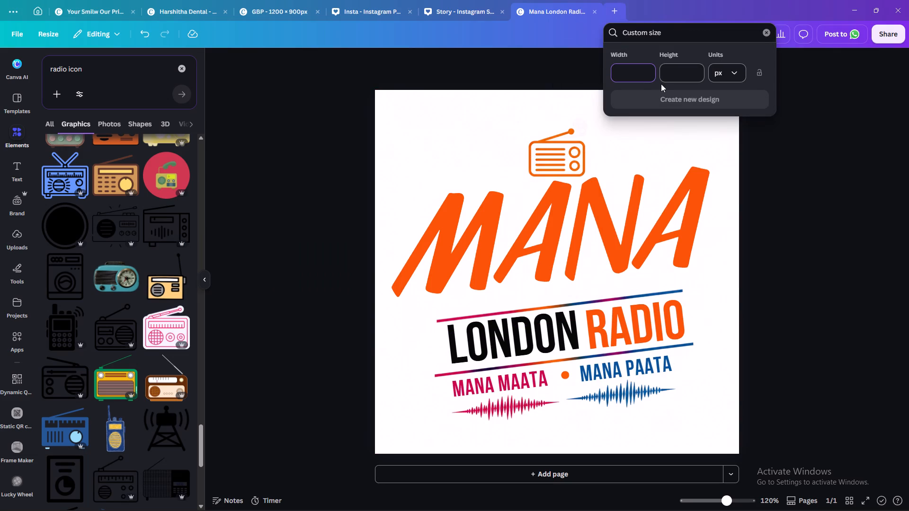
type("240")
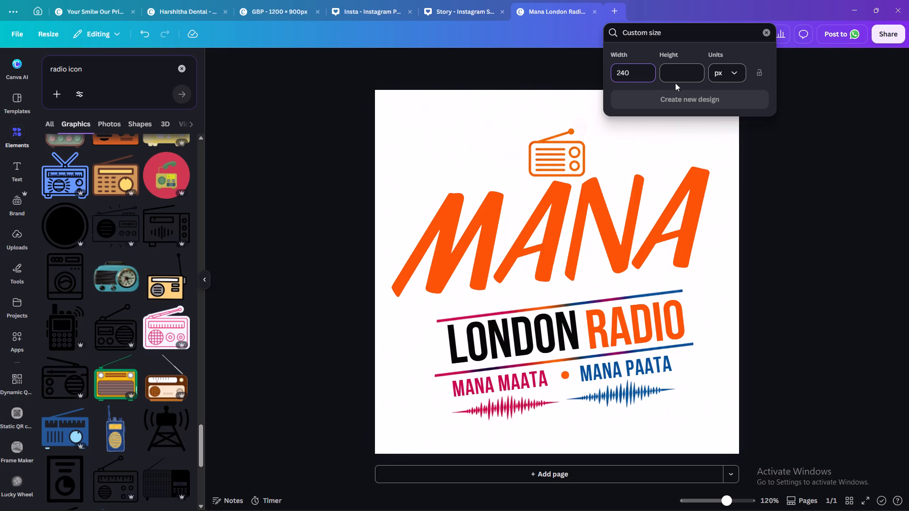
left_click(678, 76)
type("240")
key("Return")
left_click(728, 95)
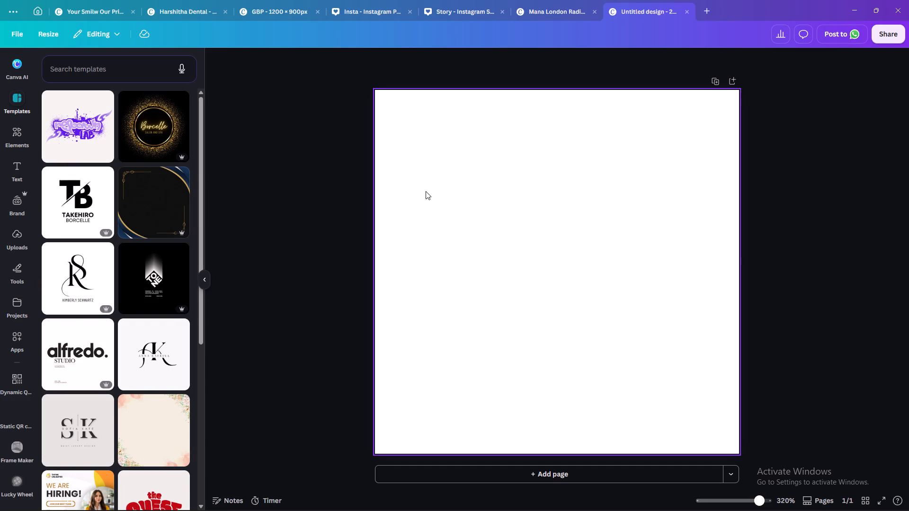
Paste the copied radio icon onto the blank page and deselect it.
key("ctrl+v")
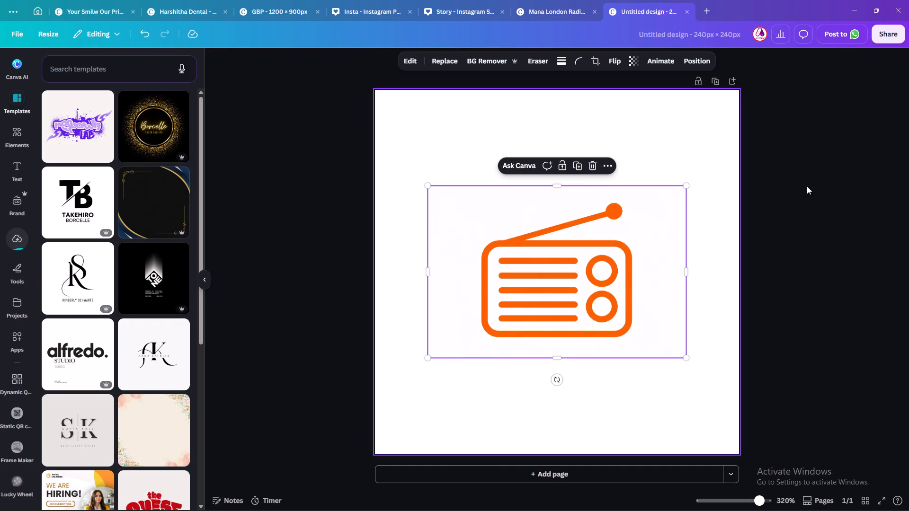
left_click(803, 212)
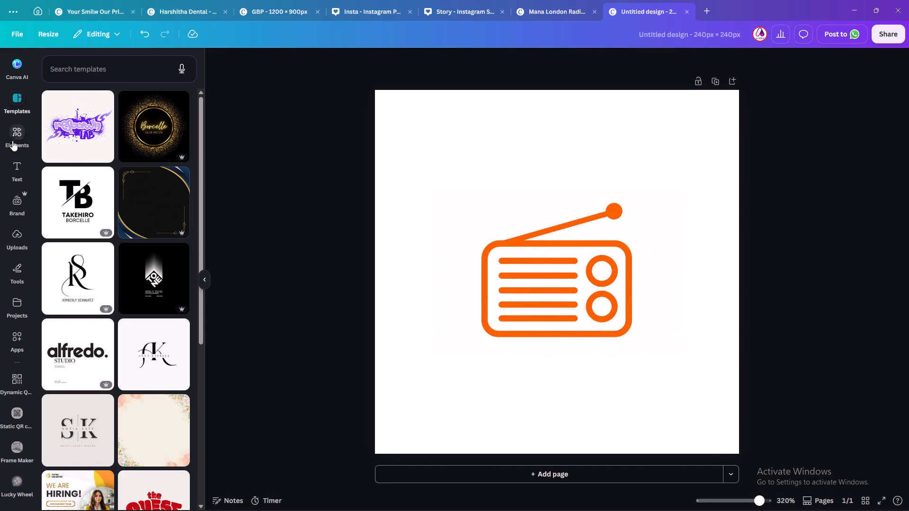
Search the elements for "disc icon" and browse all the matching graphics.
left_click(12, 127)
left_click(83, 70)
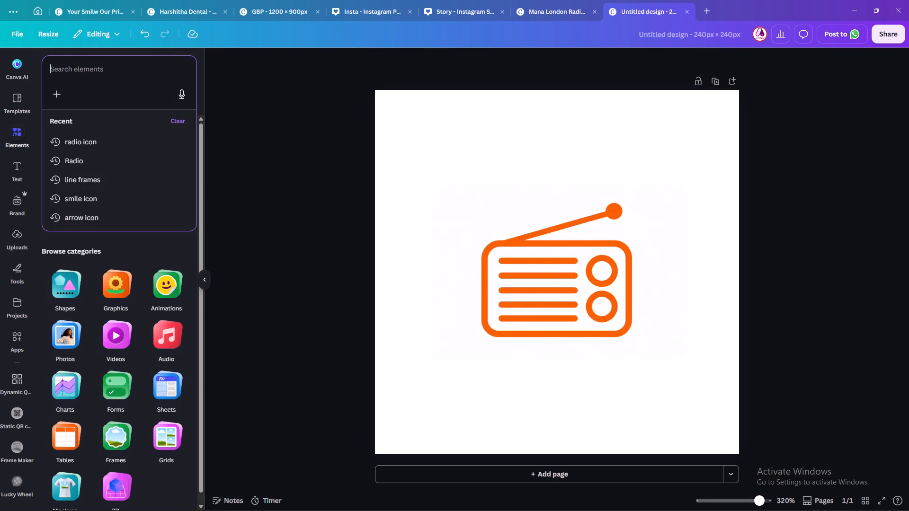
type("disc")
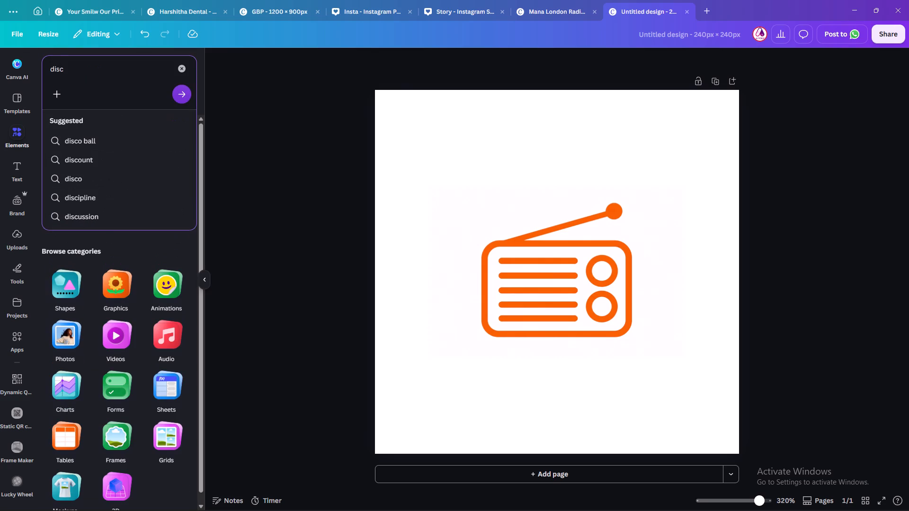
key("space")
type("icon")
key("Return")
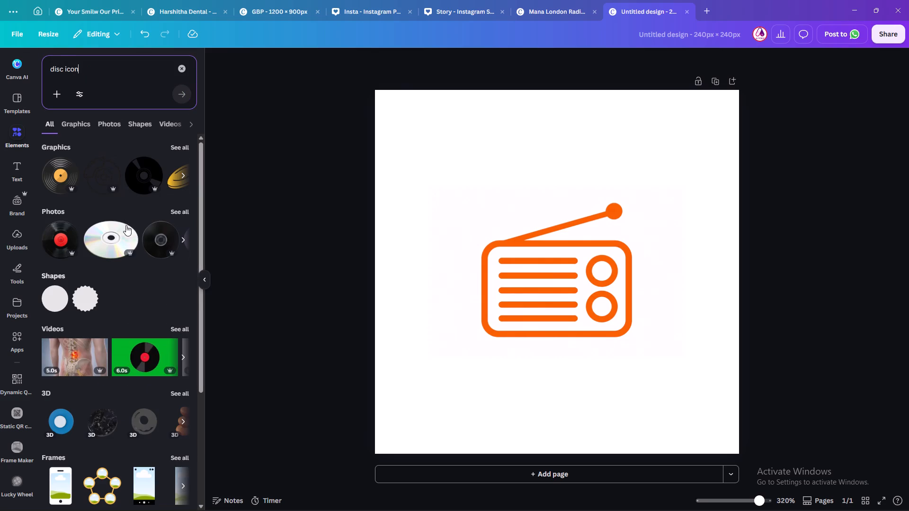
left_click(178, 144)
scroll(121, 249, "down", 2)
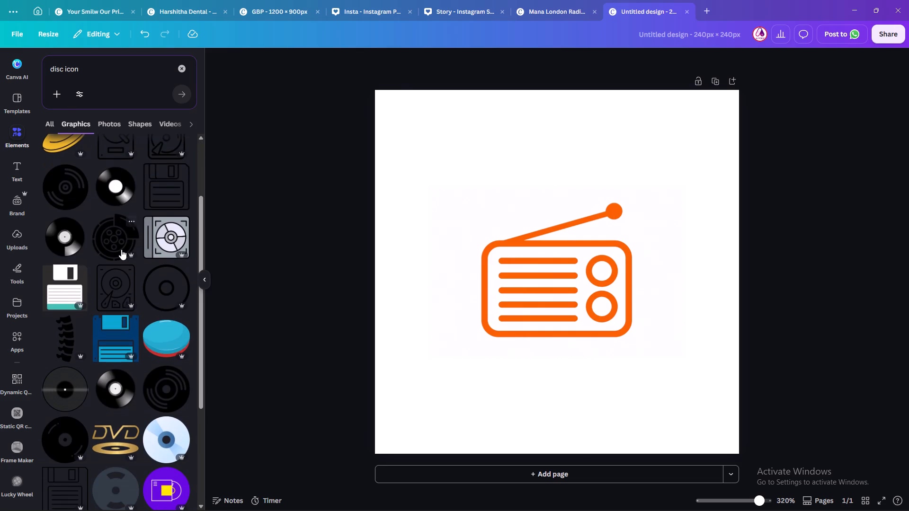
scroll(121, 249, "down", 5)
Replace the element search text with "re" and add the suggested Rectangle shape over the radio icon.
left_click_drag(141, 77, 18, 75)
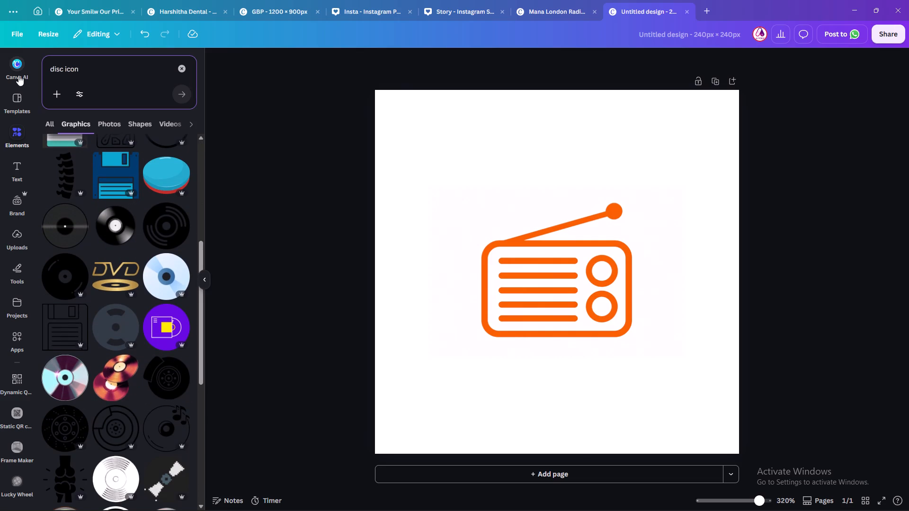
left_click_drag(18, 75, 42, 67)
left_click_drag(88, 72, 46, 71)
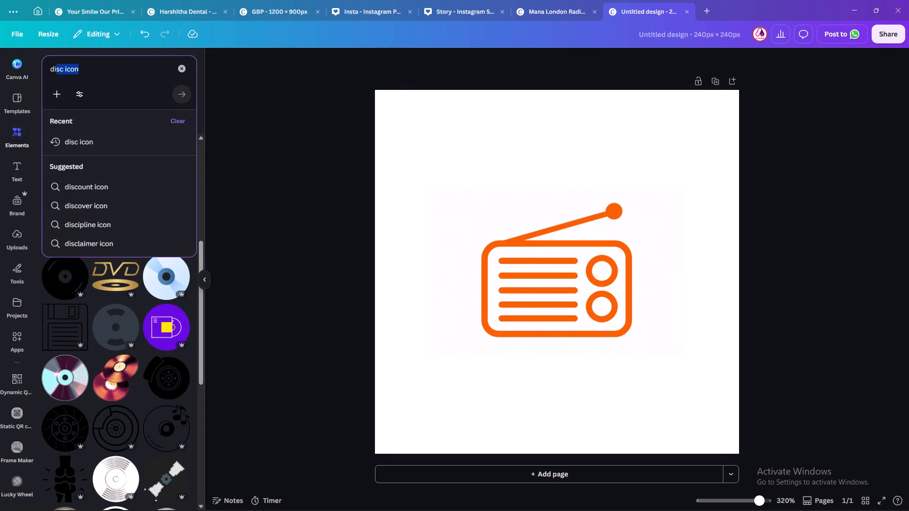
key("BackSpace")
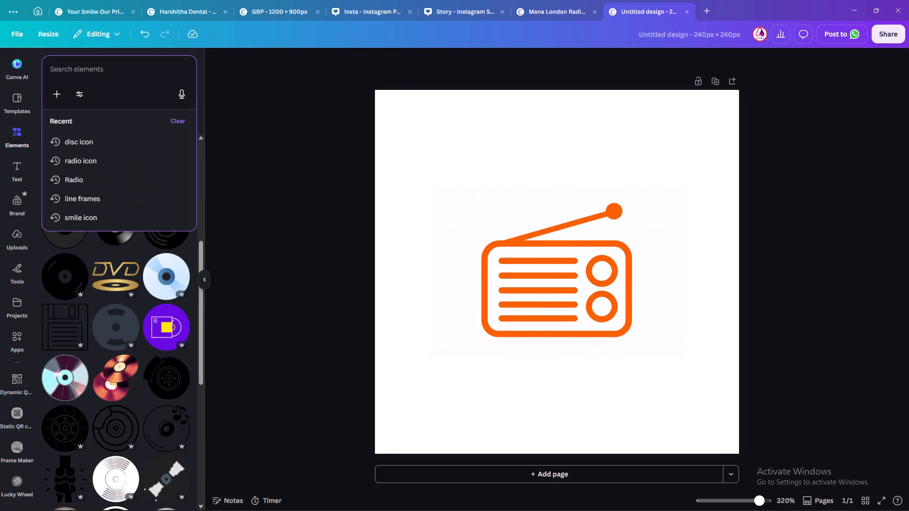
type("re")
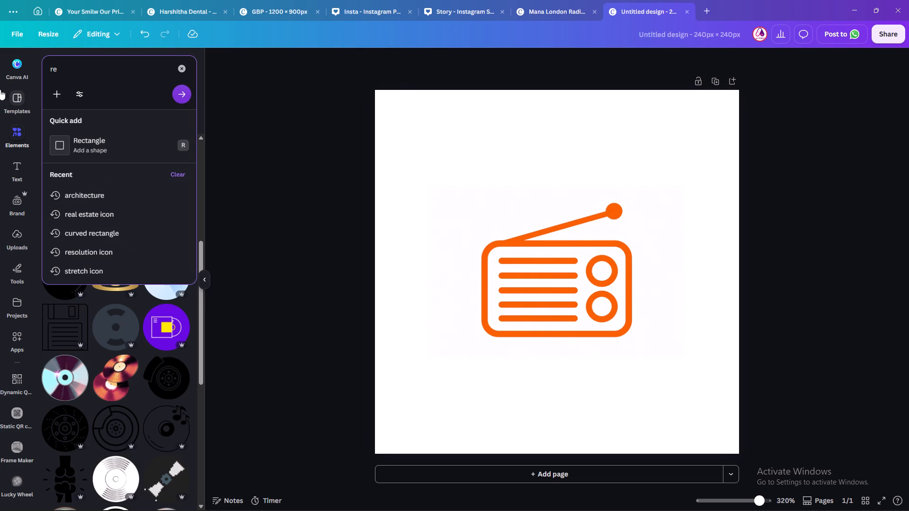
left_click(98, 141)
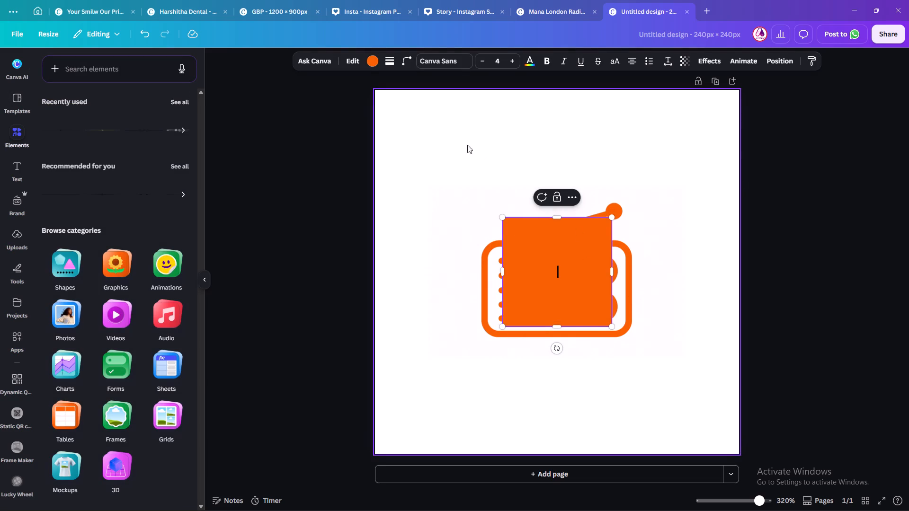
Change the rectangle's fill colour to white.
left_click(371, 62)
left_click(51, 166)
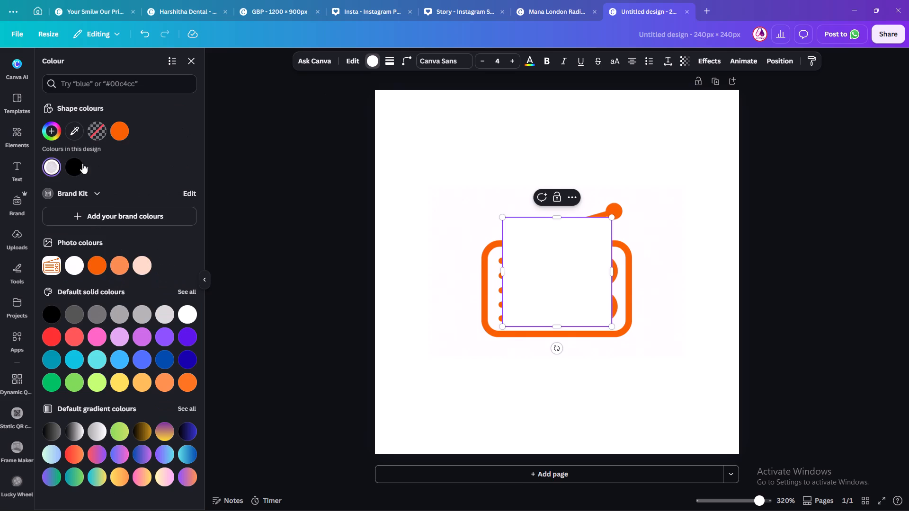
Shrink the white rectangle to a small flat bar and place it on top of the radio body, below the antenna's tip.
left_click(437, 148)
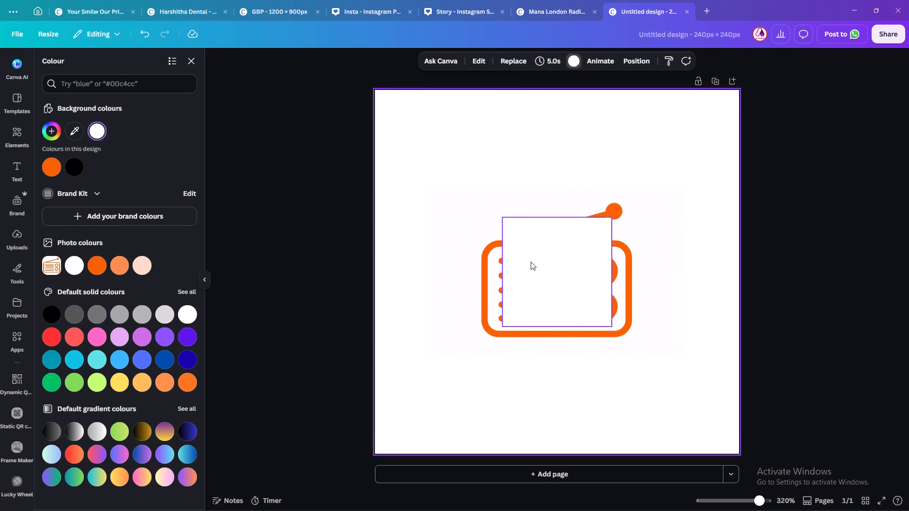
left_click(779, 235)
left_click_drag(552, 282, 608, 276)
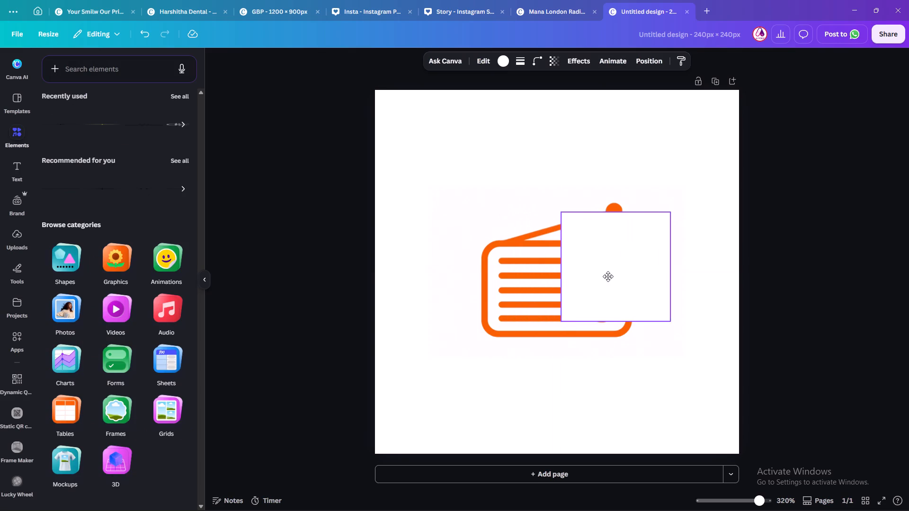
left_click_drag(608, 276, 606, 275)
left_click_drag(668, 213, 611, 304)
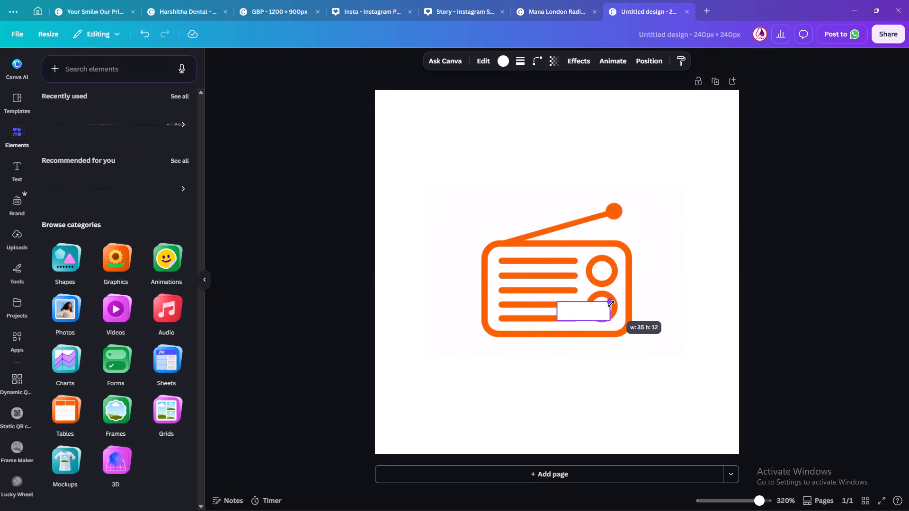
left_click_drag(611, 304, 594, 314)
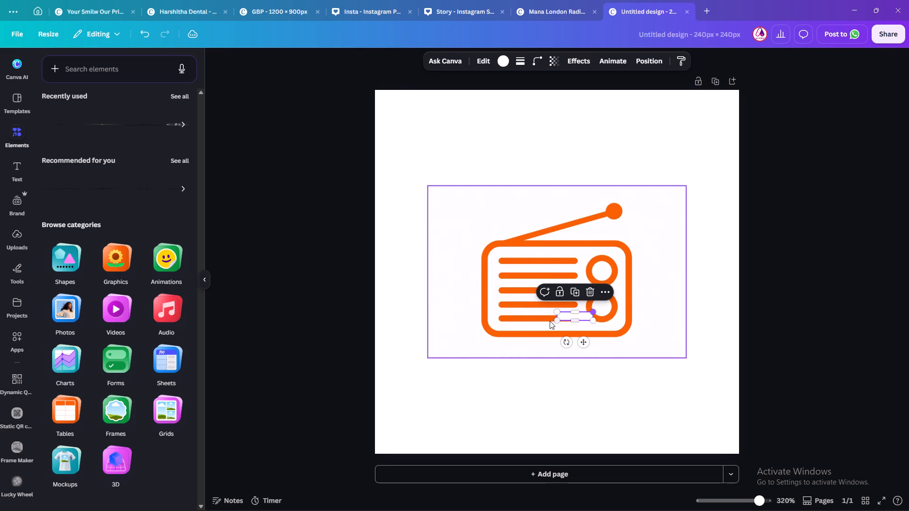
left_click_drag(584, 343, 608, 258)
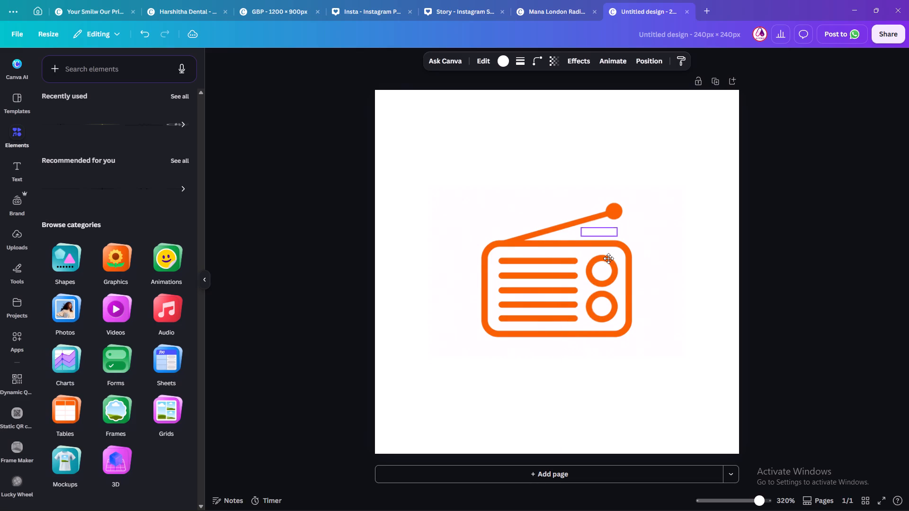
left_click_drag(608, 258, 608, 262)
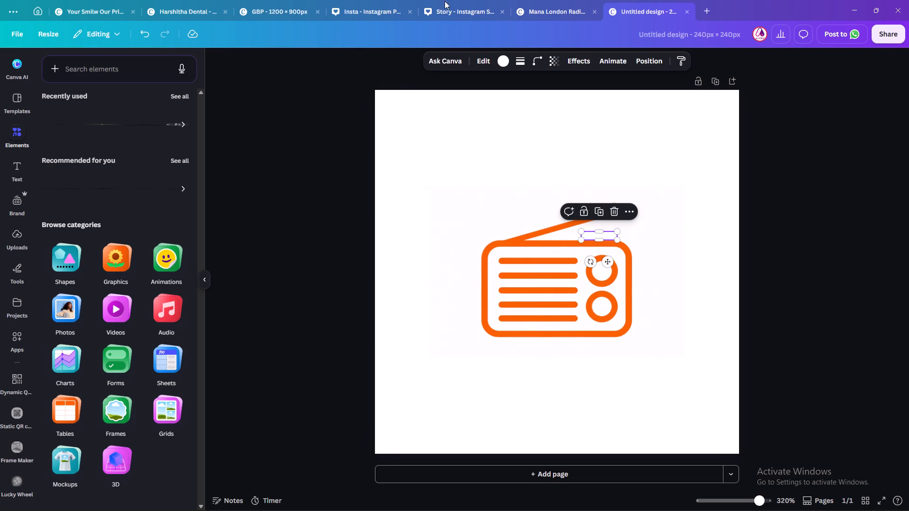
Change the small bar's fill to the orange from the radio image's photo colours and deselect it.
left_click(503, 61)
left_click(95, 264)
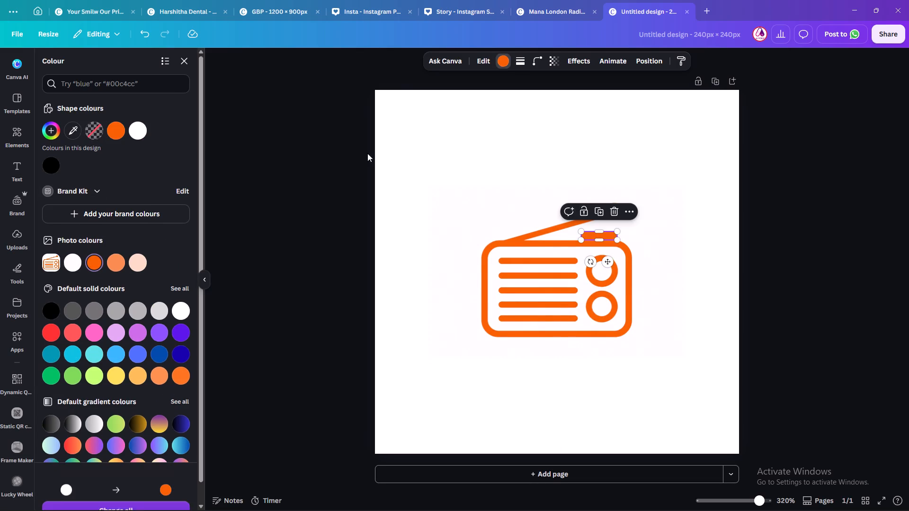
left_click(496, 159)
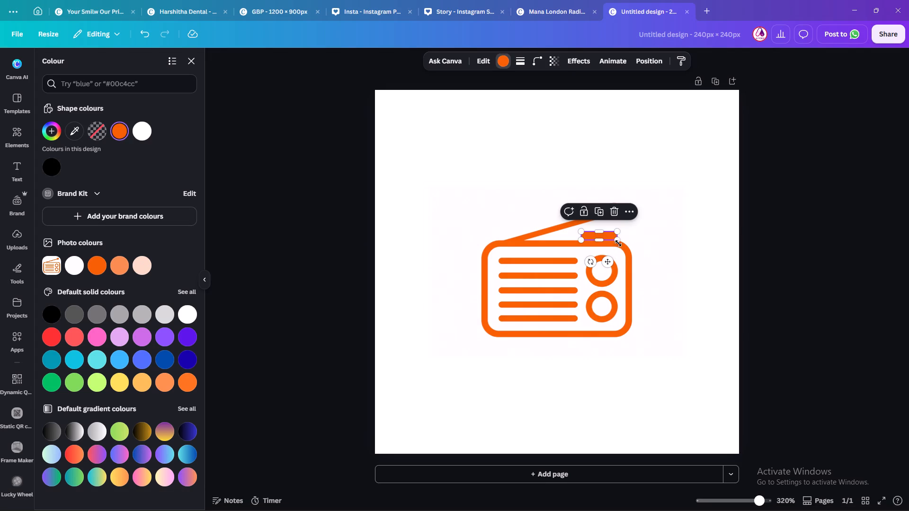
left_click(618, 242)
left_click(685, 259)
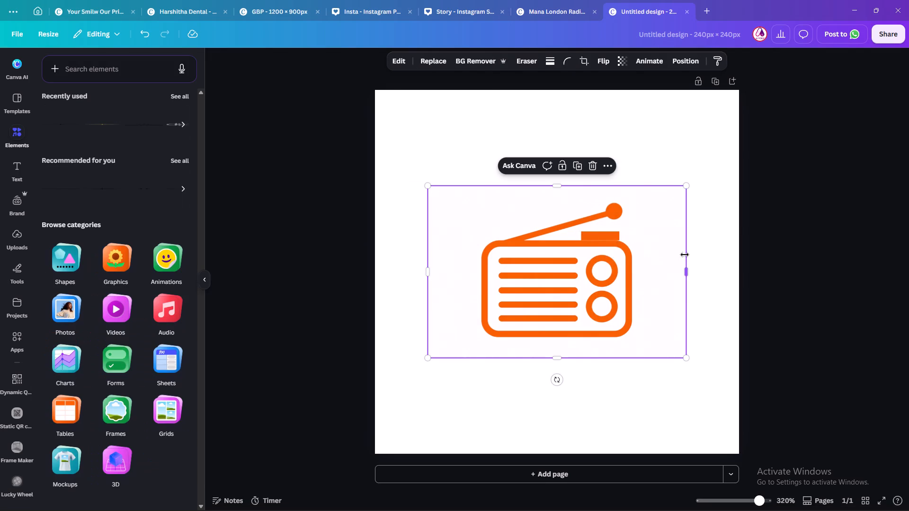
left_click(602, 239)
key("Left")
key("Left")
key("Left")
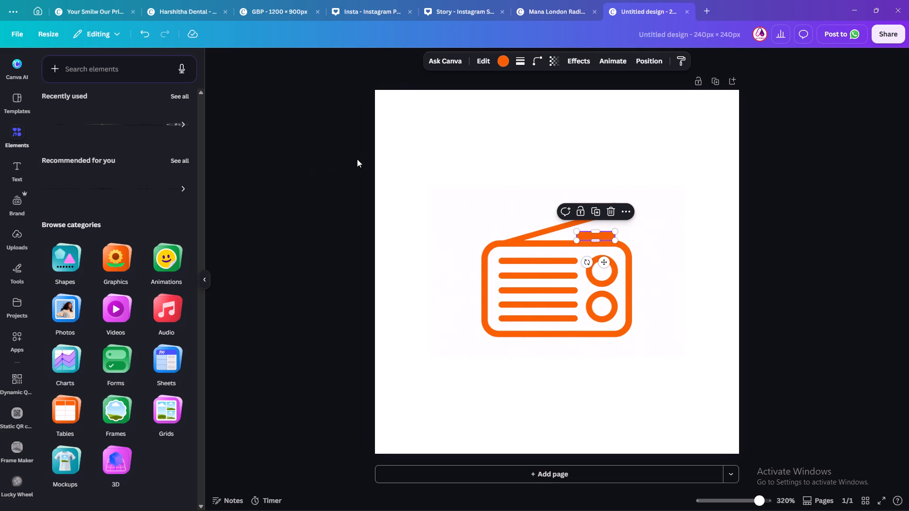
Add a second rectangle shape over the radio and change its fill colour to white.
key("r")
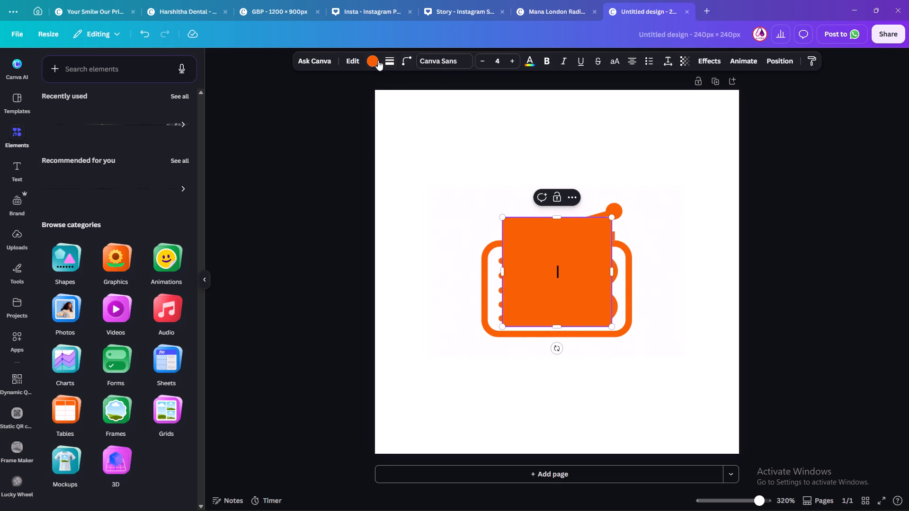
left_click(376, 59)
left_click(48, 168)
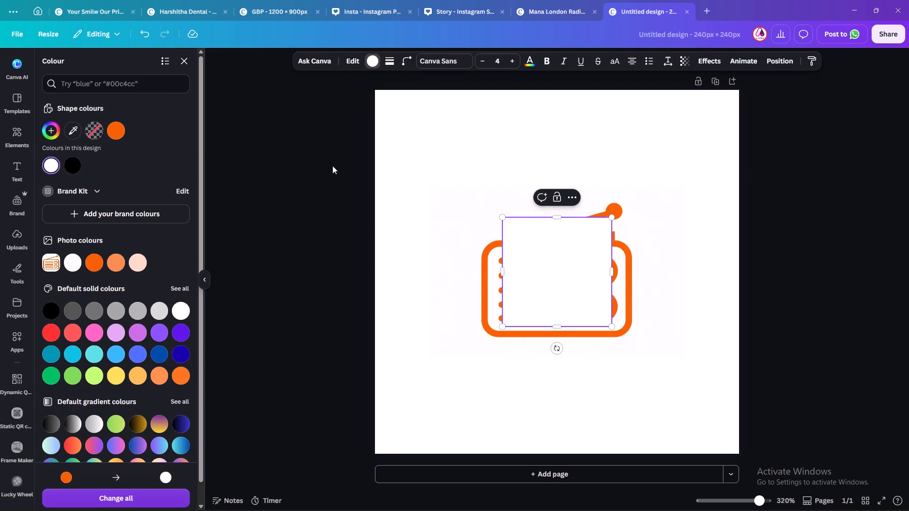
Shrink the white rectangle to slightly narrower than the orange bar and centre it over the bar.
left_click_drag(612, 217, 592, 307)
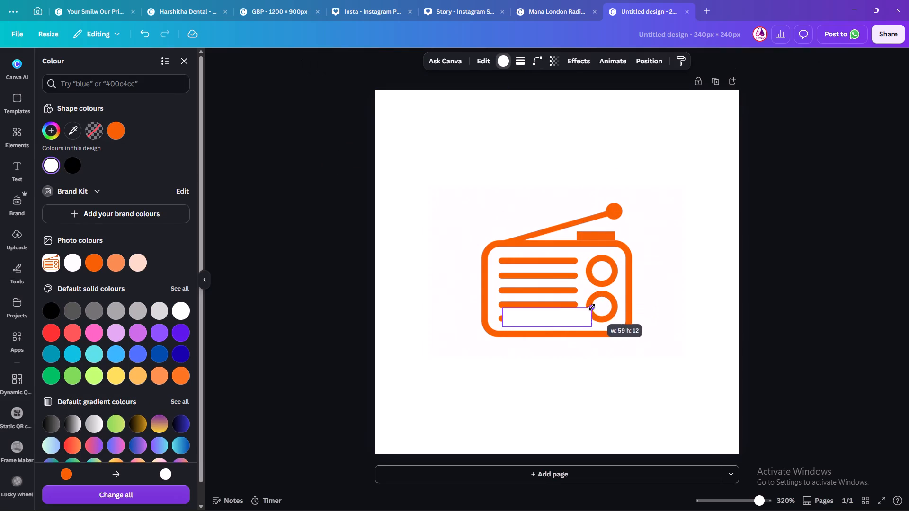
left_click_drag(592, 307, 570, 316)
left_click_drag(544, 351, 597, 277)
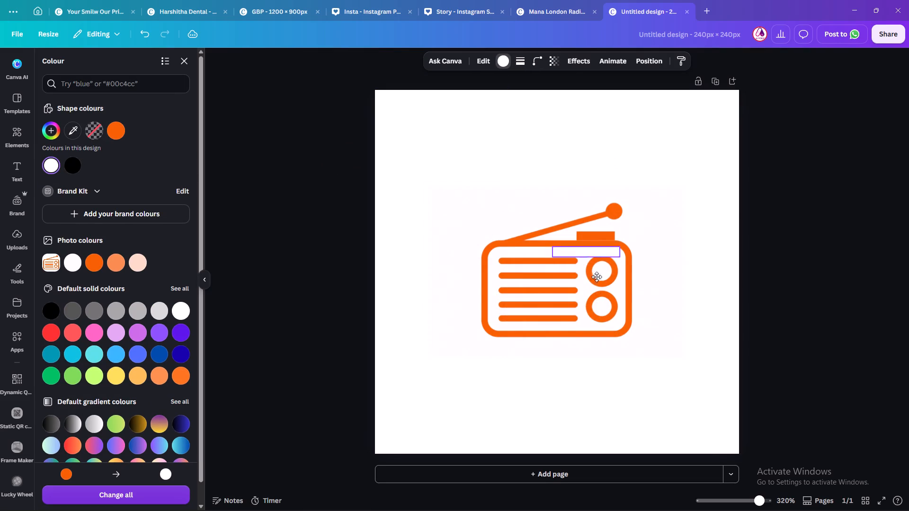
left_click_drag(597, 277, 623, 265)
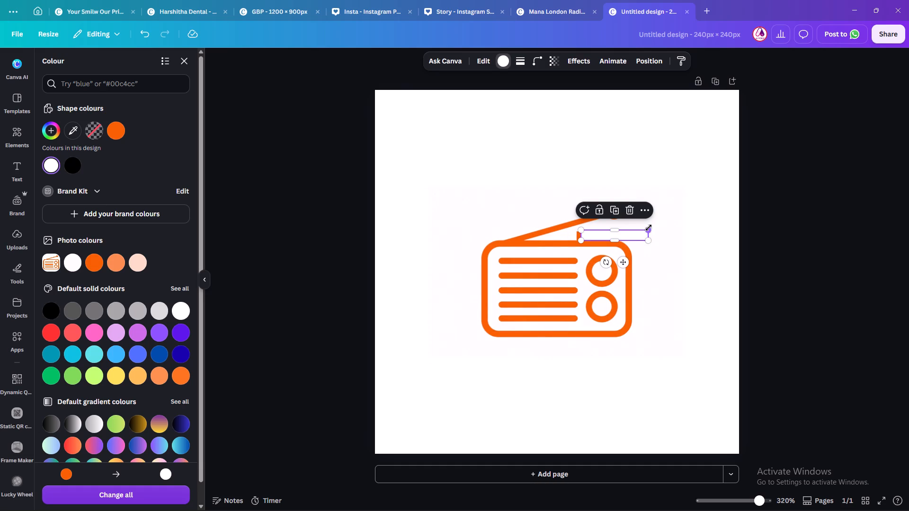
left_click_drag(649, 228, 614, 236)
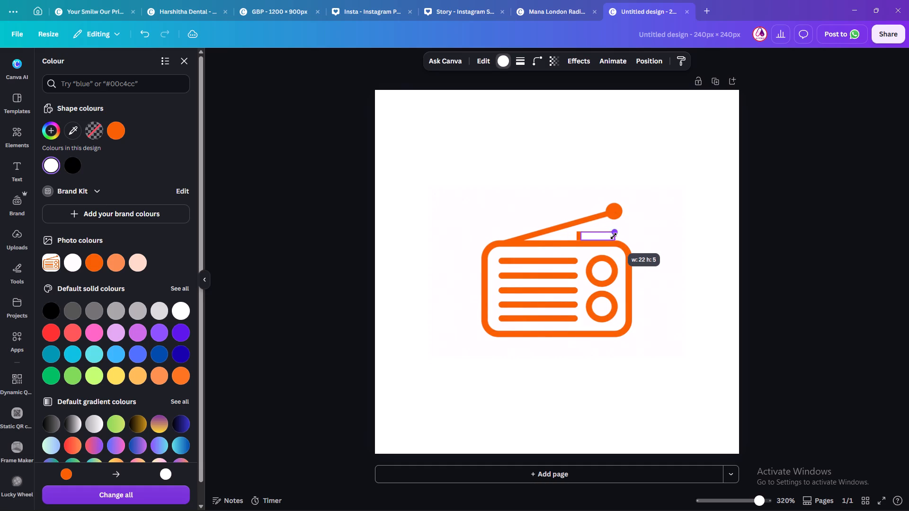
left_click_drag(614, 236, 612, 237)
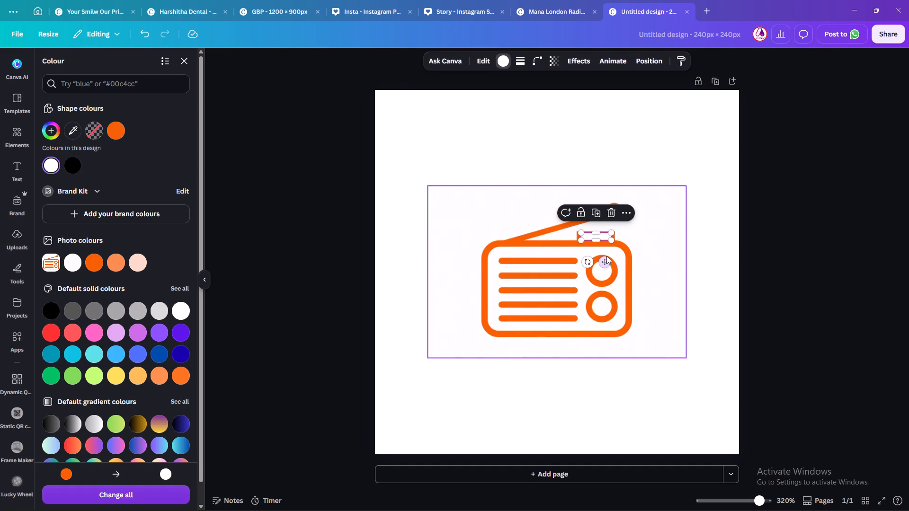
left_click(604, 263)
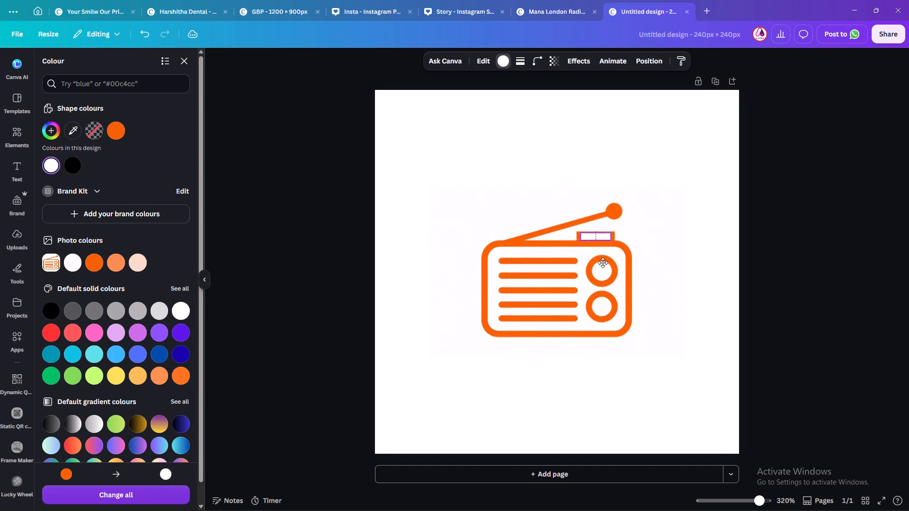
Widen the white rectangle on both sides to about 22 px, leaving narrow orange edges at the bar's ends.
scroll(625, 252, "up", 3, "ctrl")
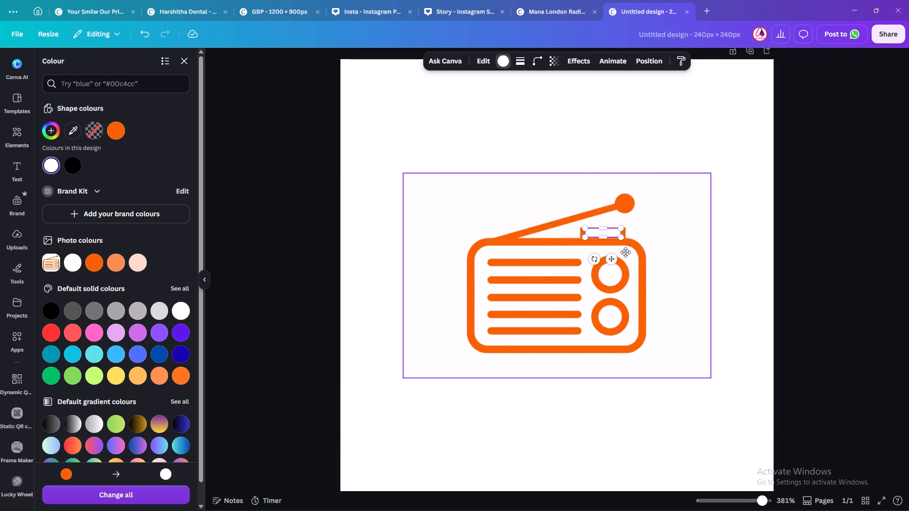
scroll(625, 252, "up", 7, "ctrl")
scroll(644, 268, "up", 7)
scroll(642, 266, "down", 3)
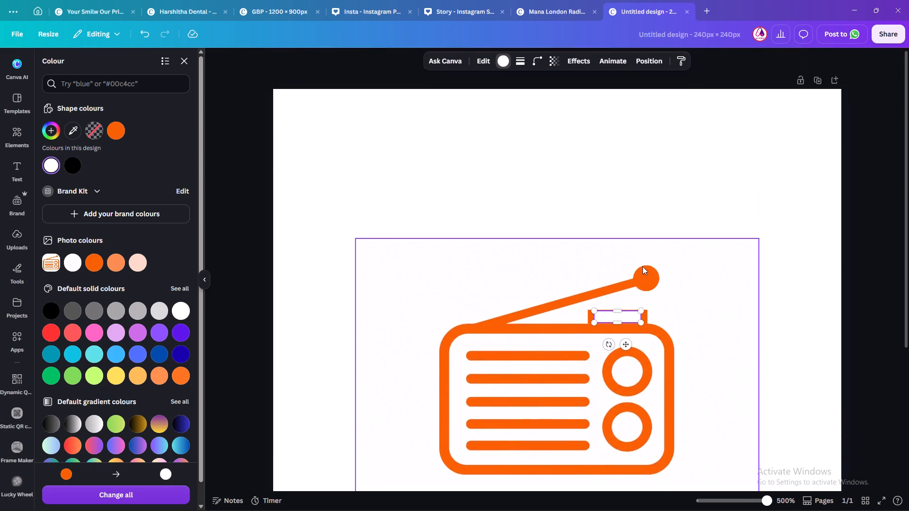
scroll(642, 266, "down", 2)
scroll(641, 230, "up", 16, "ctrl")
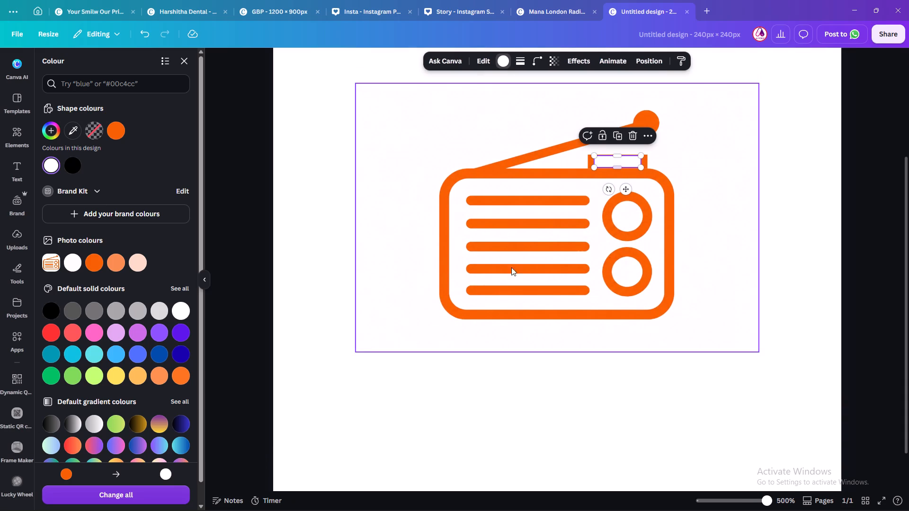
left_click(725, 165)
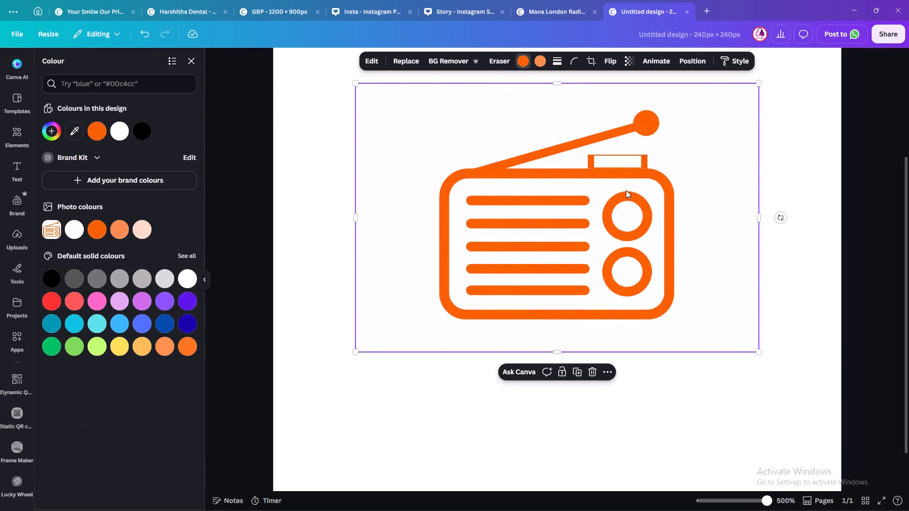
left_click(618, 162)
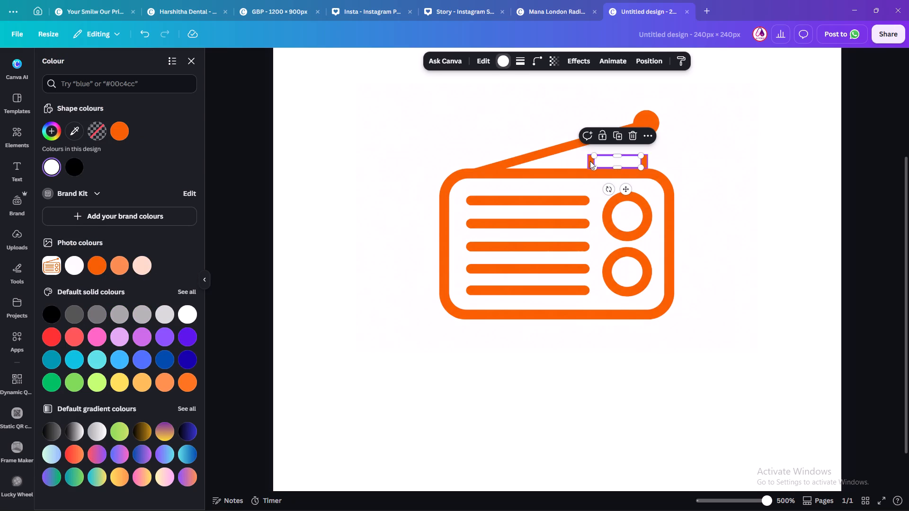
left_click(596, 161)
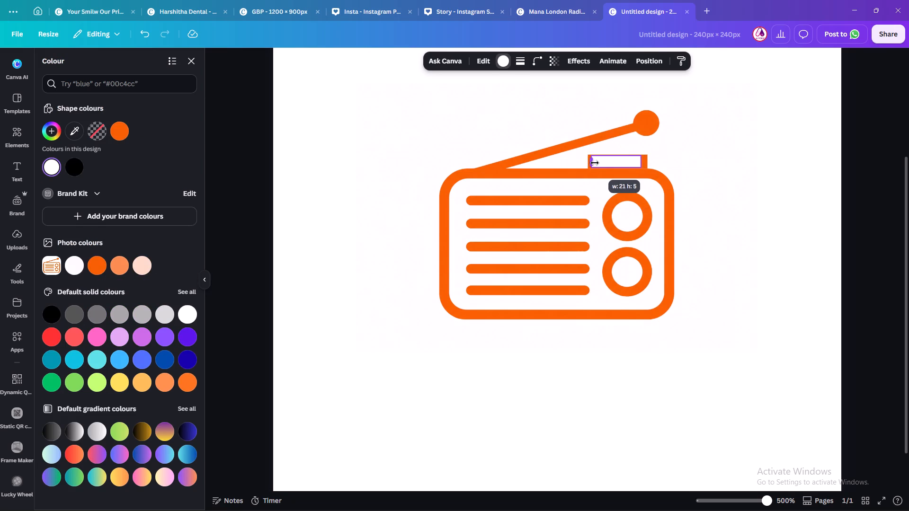
left_click(641, 162)
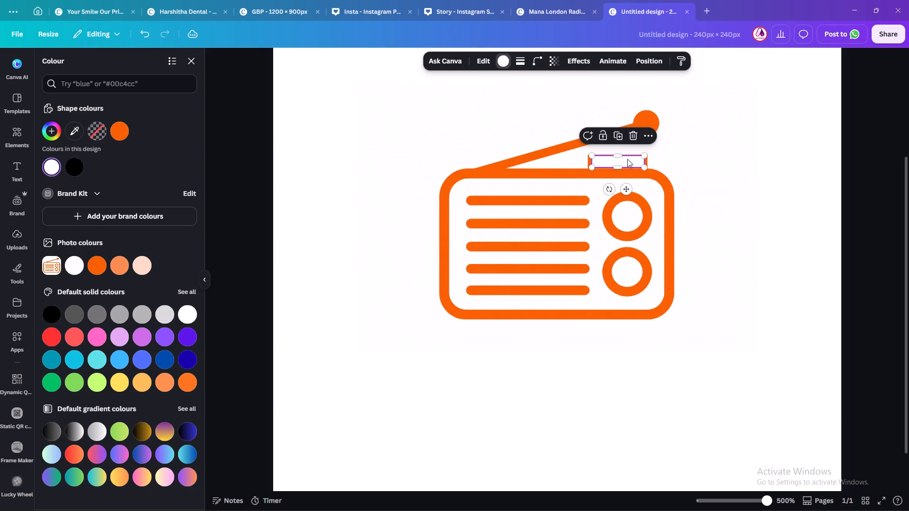
Lower the white rectangle slightly and fine-tune it to about 22 × 5 px, leaving a thin orange outline along the bar's top and sides.
left_click_drag(621, 157, 620, 160)
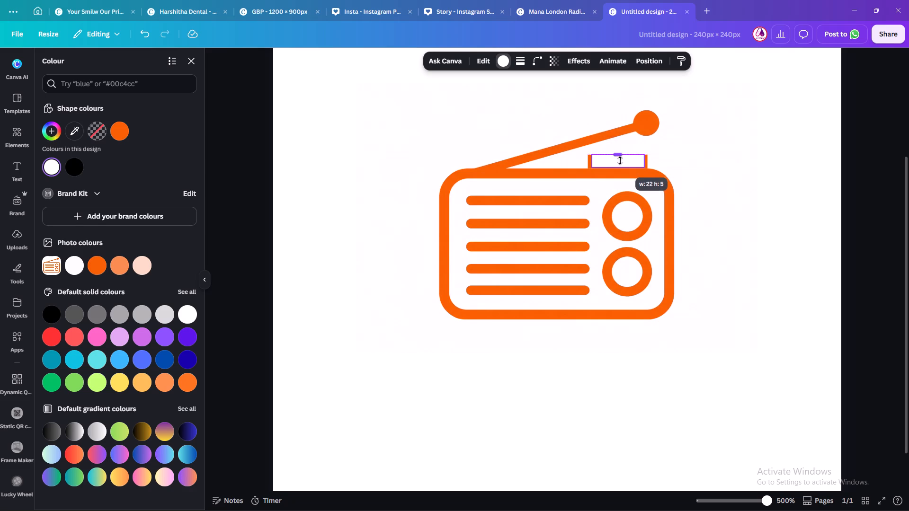
left_click_drag(620, 160, 626, 382)
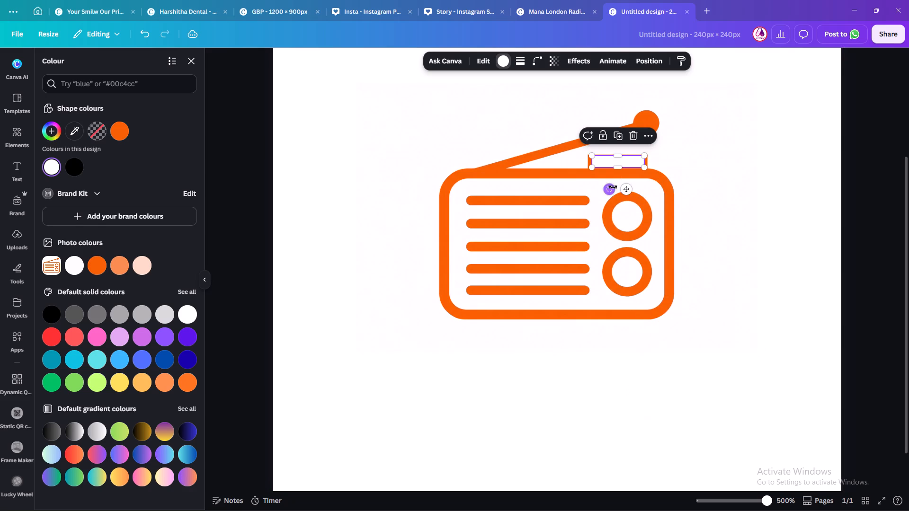
left_click(627, 189)
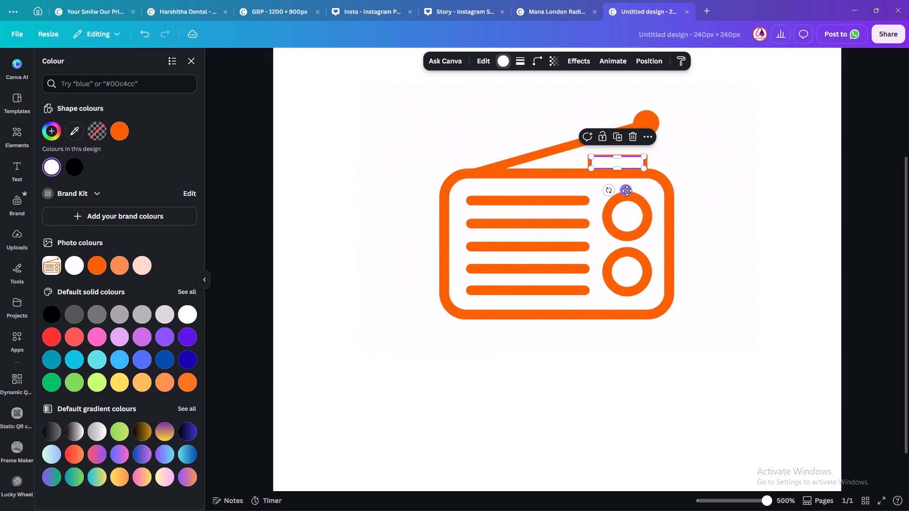
left_click_drag(616, 170, 617, 157)
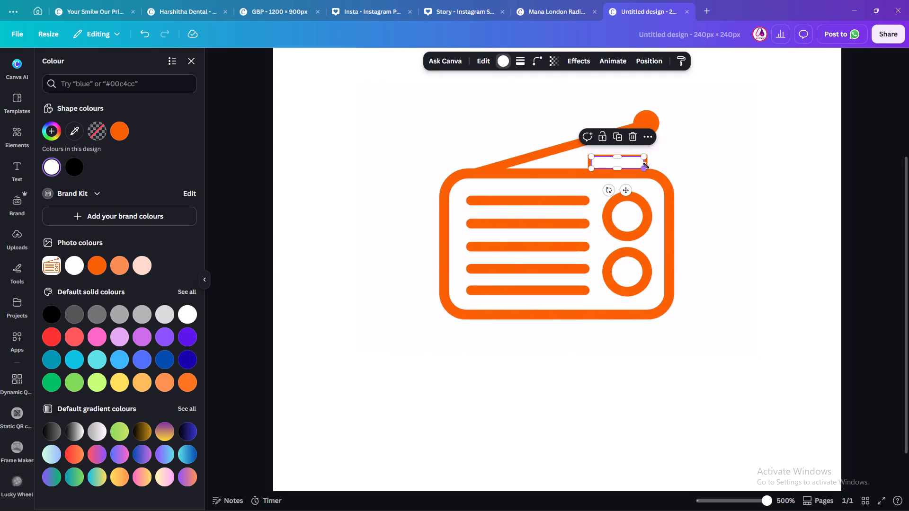
left_click(645, 169)
left_click(644, 169)
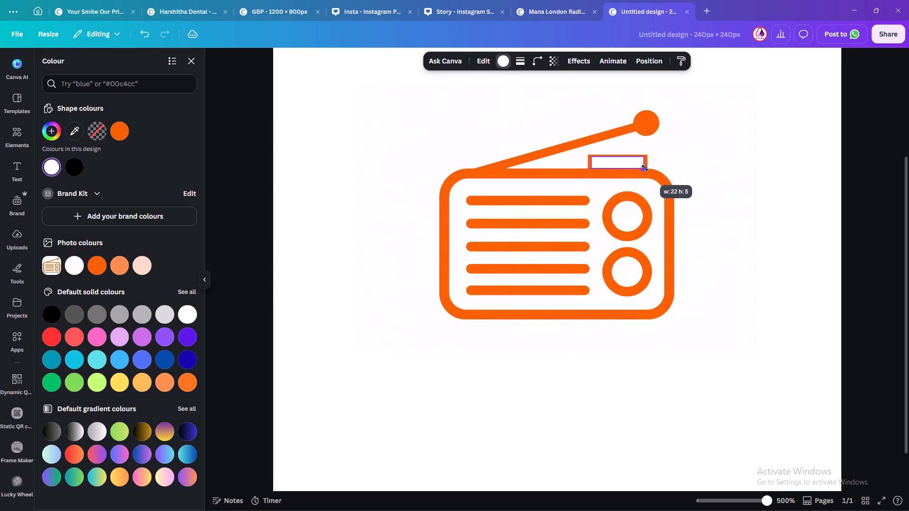
left_click(702, 171)
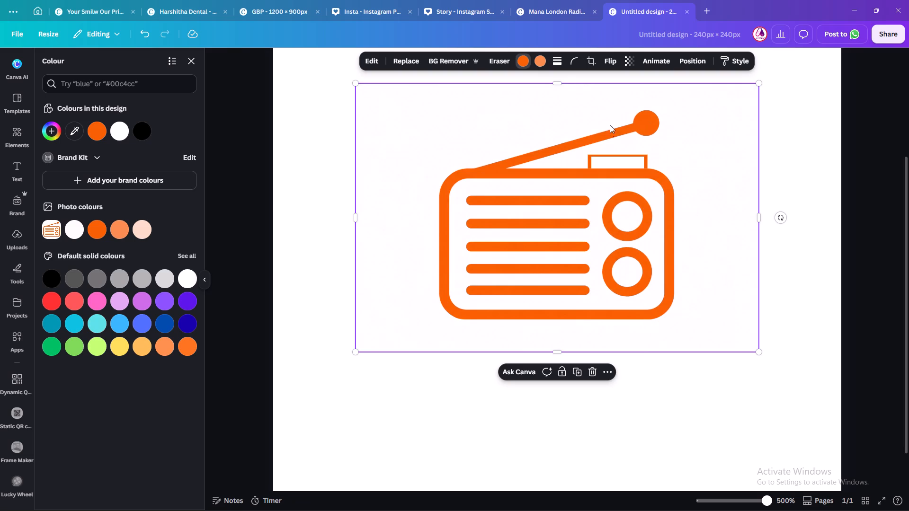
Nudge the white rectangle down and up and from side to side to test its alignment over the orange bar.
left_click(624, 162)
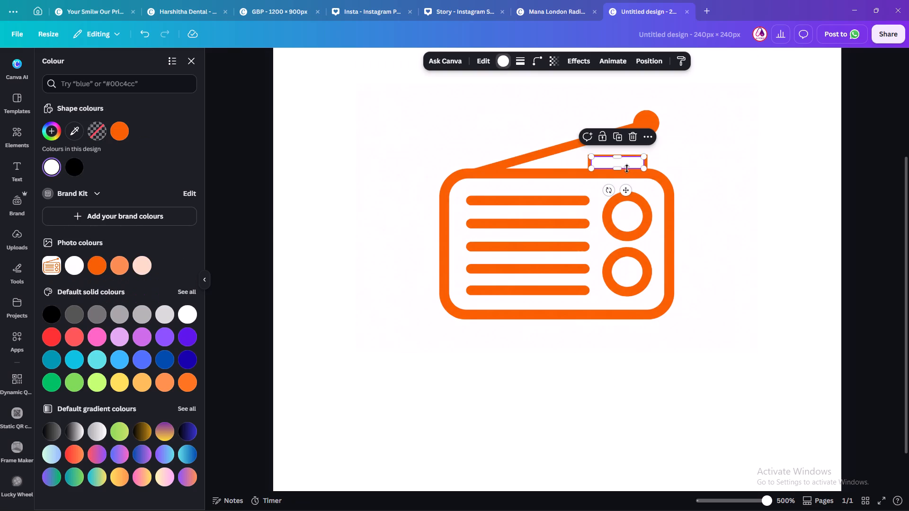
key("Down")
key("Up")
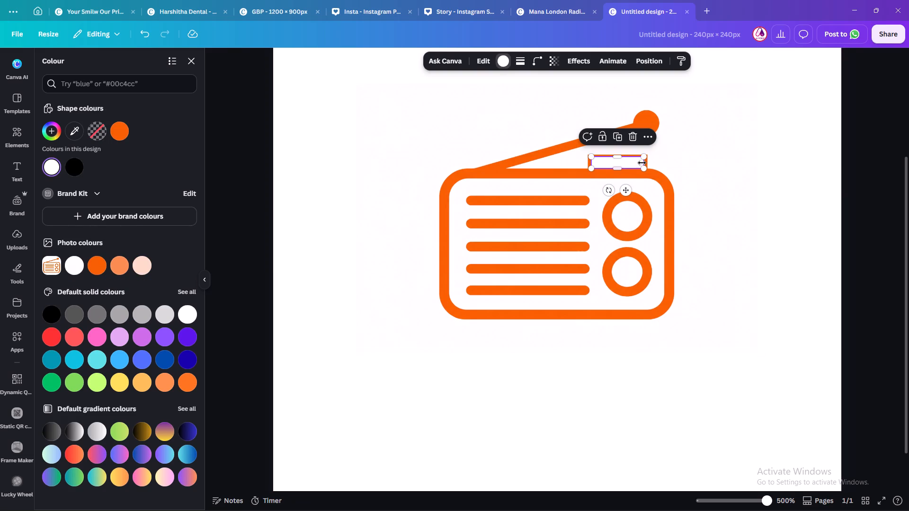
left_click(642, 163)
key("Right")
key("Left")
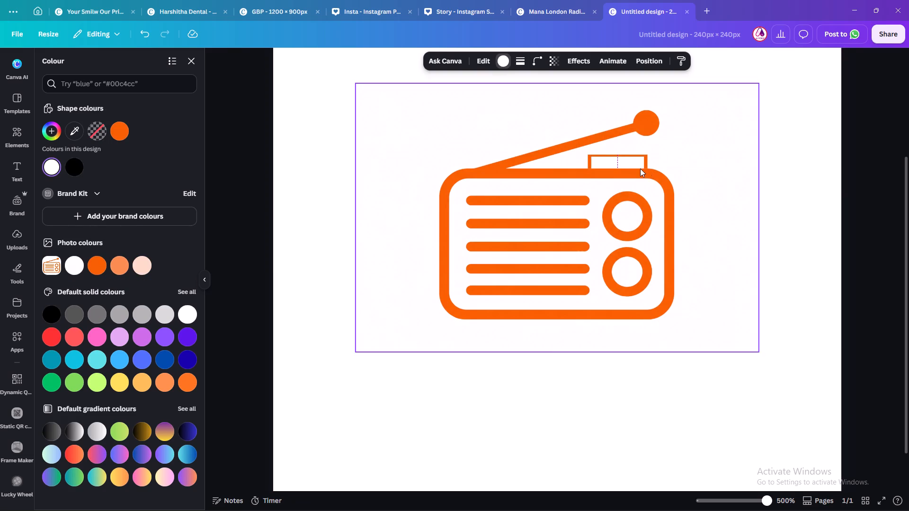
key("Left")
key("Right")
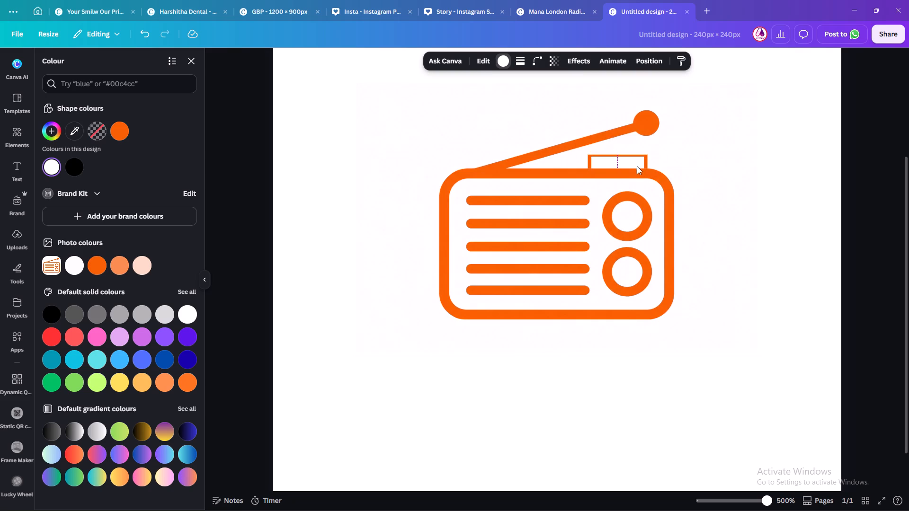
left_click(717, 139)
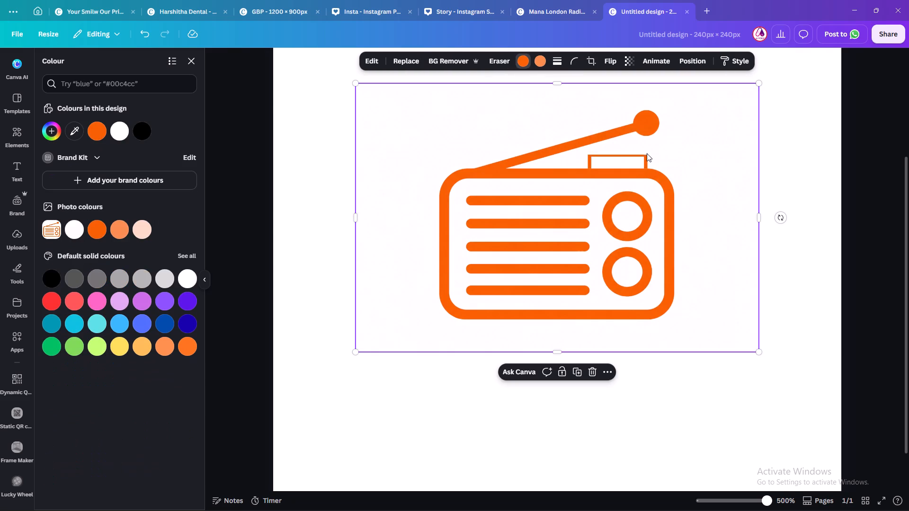
Adjust the right end of the orange bar behind the white rectangle, sizing the bar to about 25 × 6 px.
left_click(647, 159)
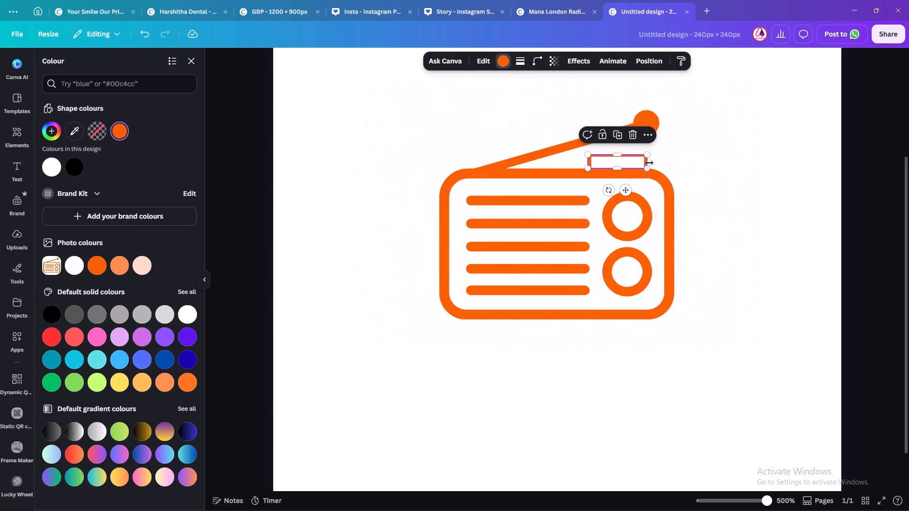
left_click(649, 163)
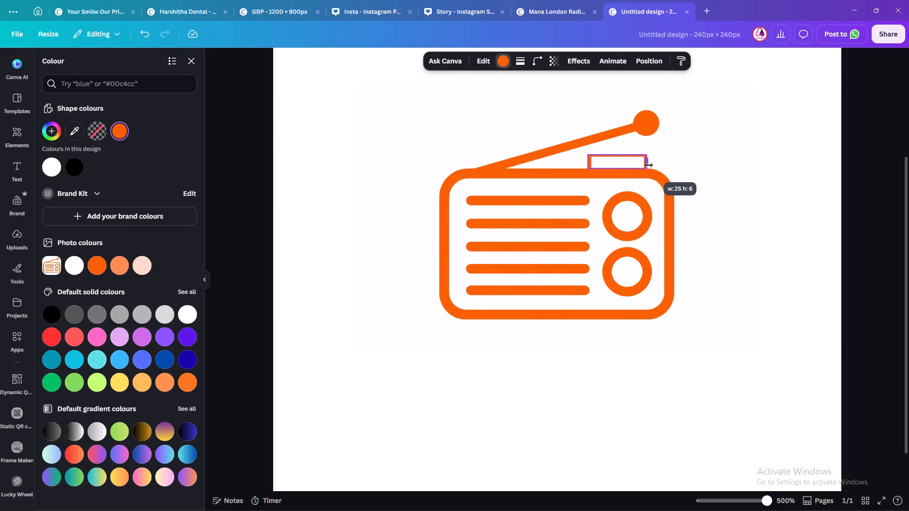
Split the radio image into editable layers with Magic Layers, checking the original MANA London Radio logo during processing.
left_click(706, 166)
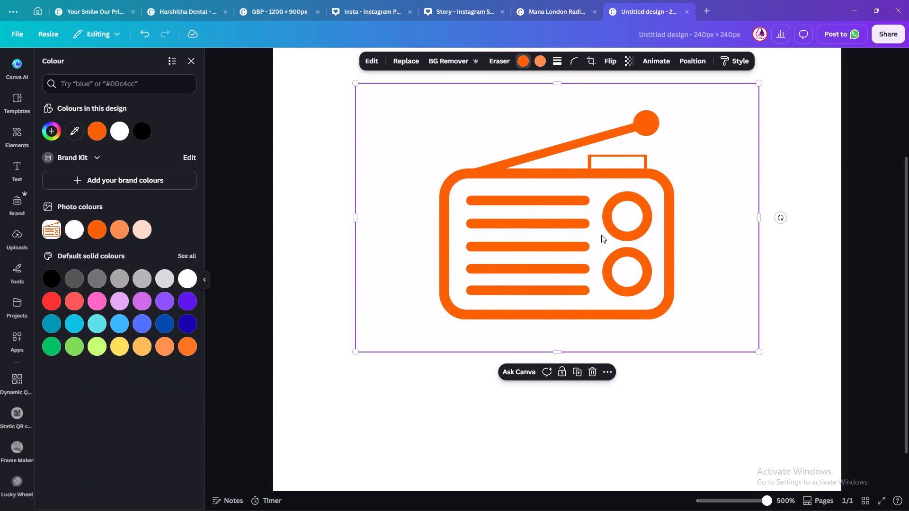
left_click(363, 61)
left_click(103, 156)
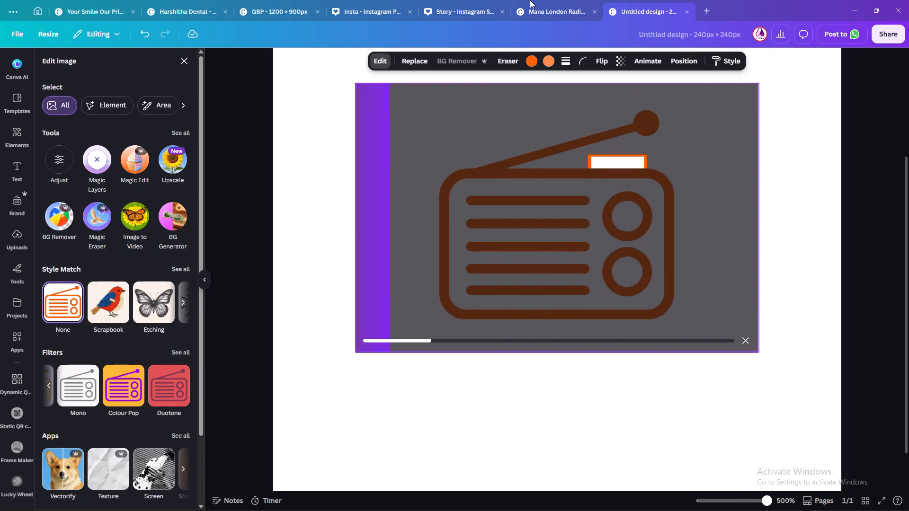
key("alt+Tab")
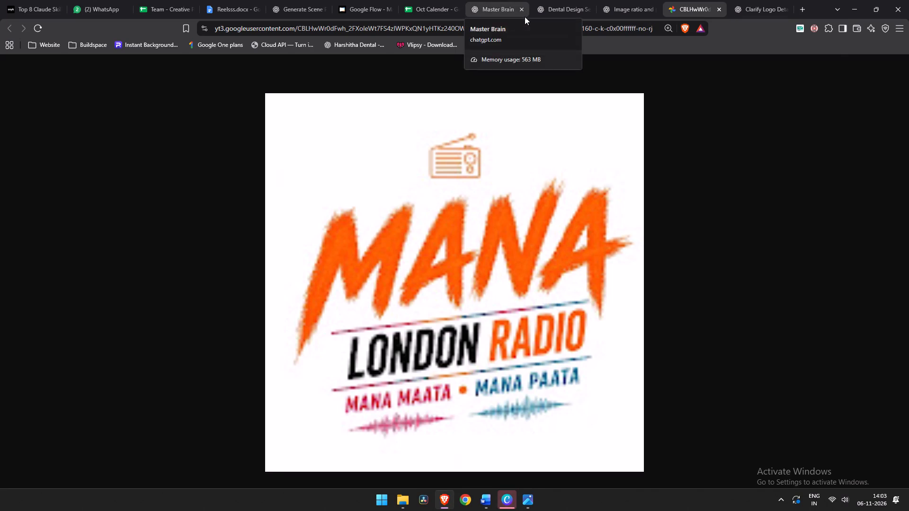
key("alt+Tab")
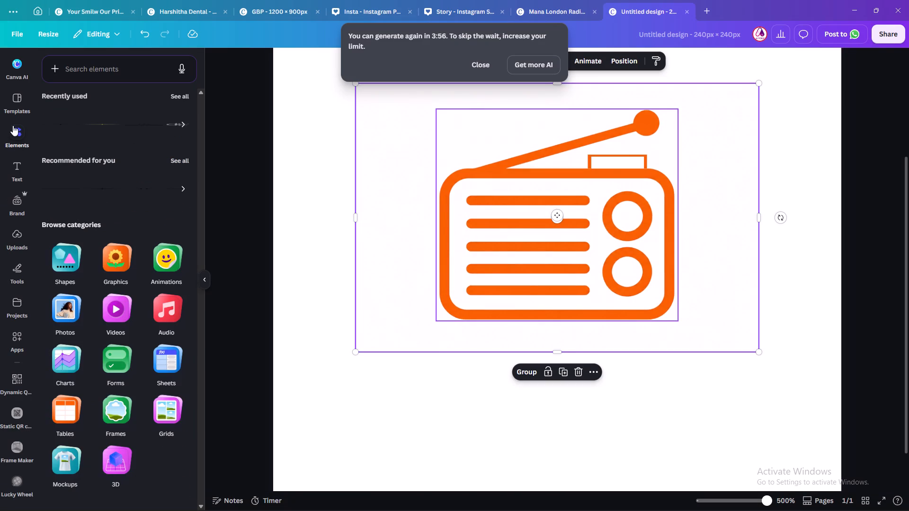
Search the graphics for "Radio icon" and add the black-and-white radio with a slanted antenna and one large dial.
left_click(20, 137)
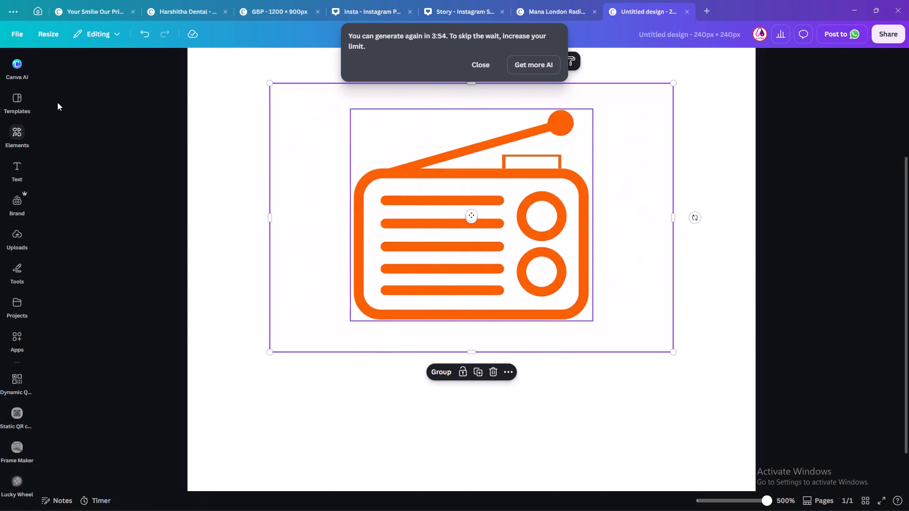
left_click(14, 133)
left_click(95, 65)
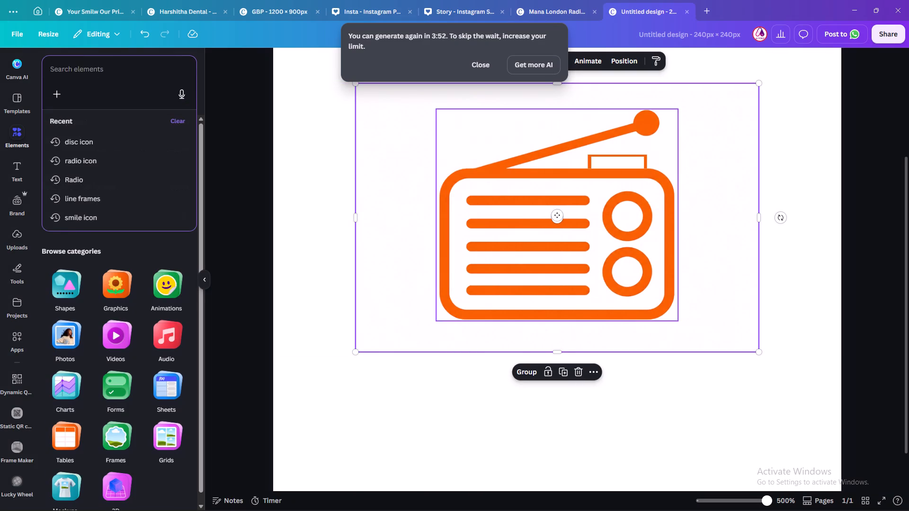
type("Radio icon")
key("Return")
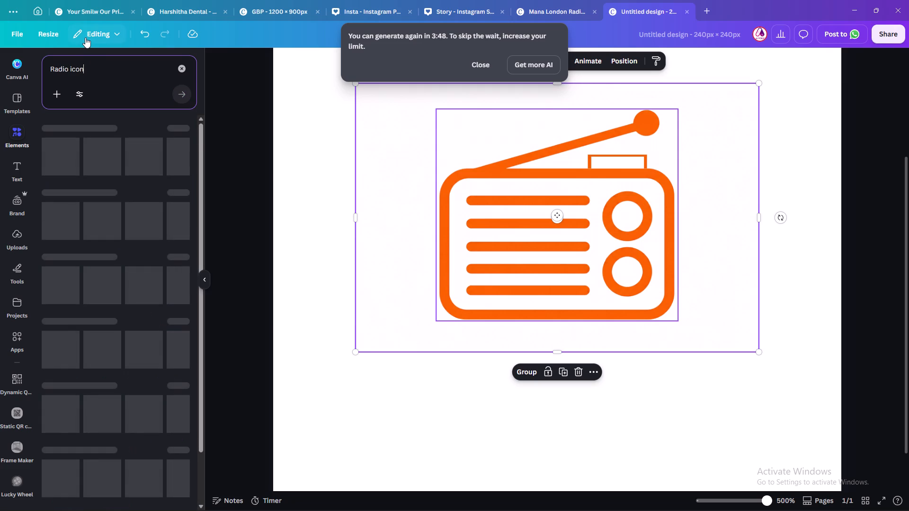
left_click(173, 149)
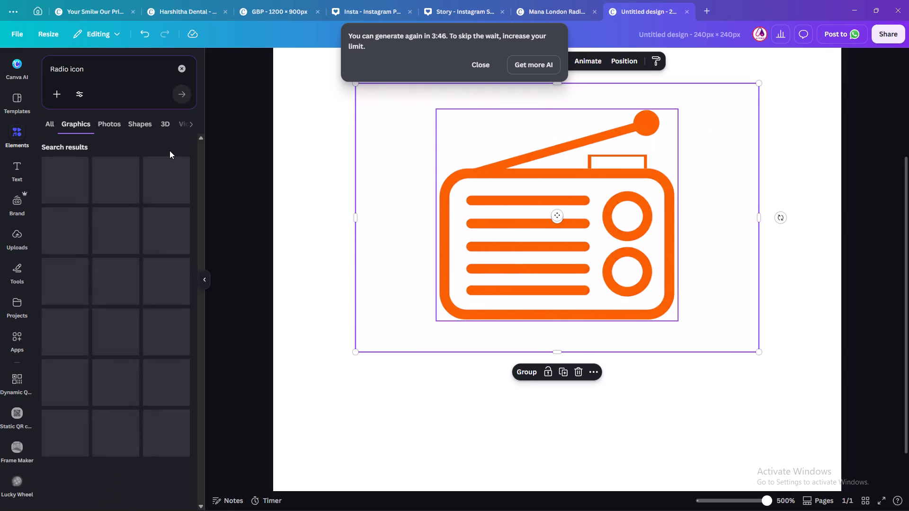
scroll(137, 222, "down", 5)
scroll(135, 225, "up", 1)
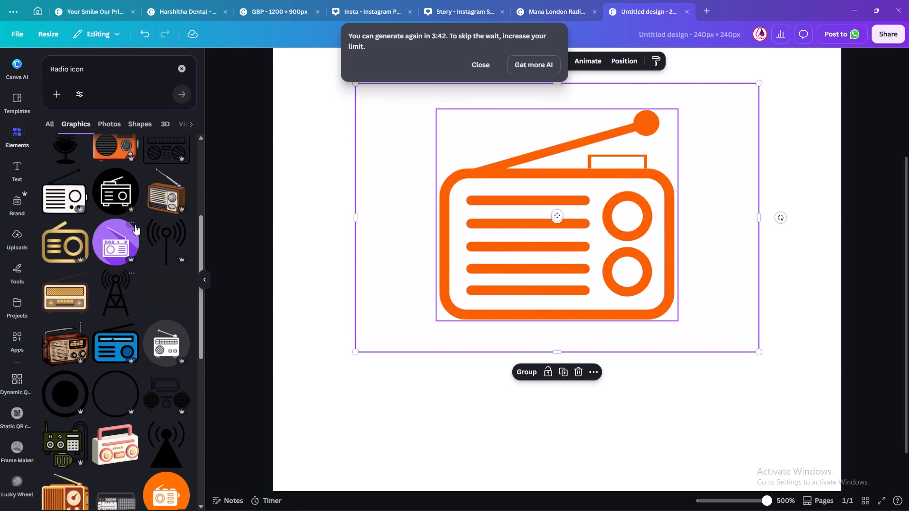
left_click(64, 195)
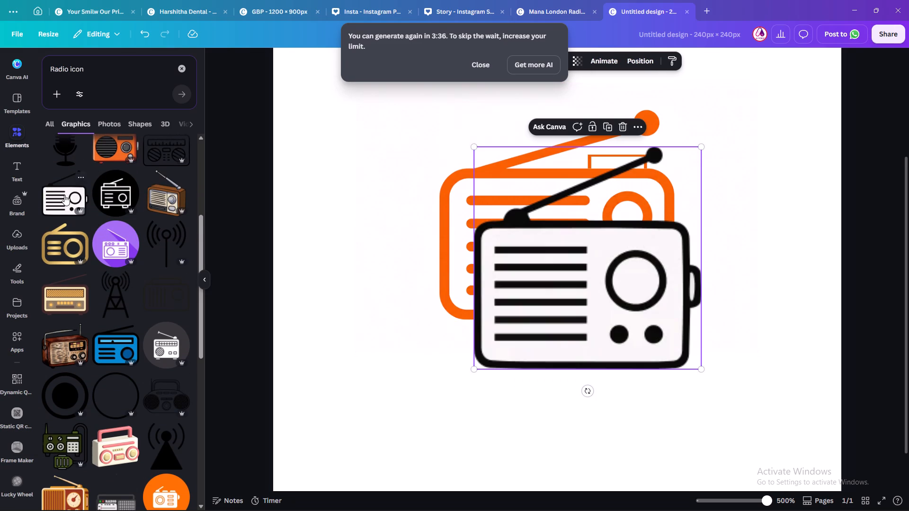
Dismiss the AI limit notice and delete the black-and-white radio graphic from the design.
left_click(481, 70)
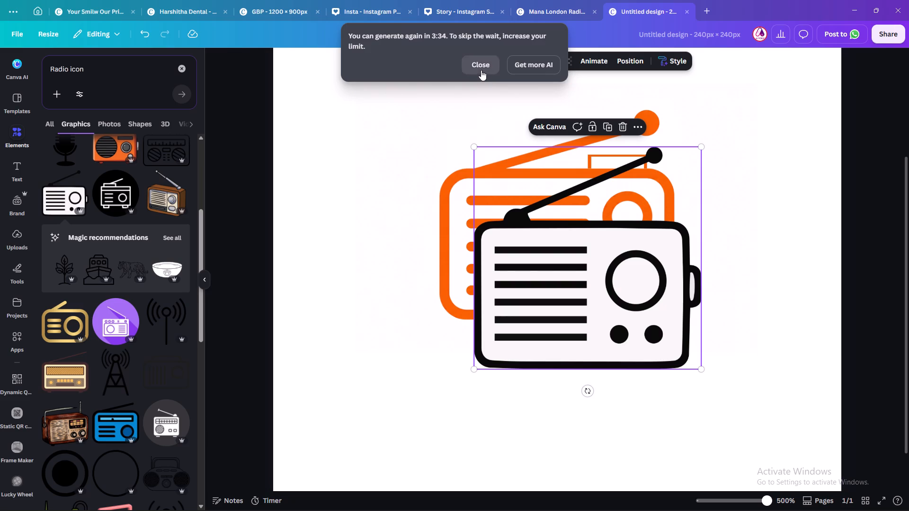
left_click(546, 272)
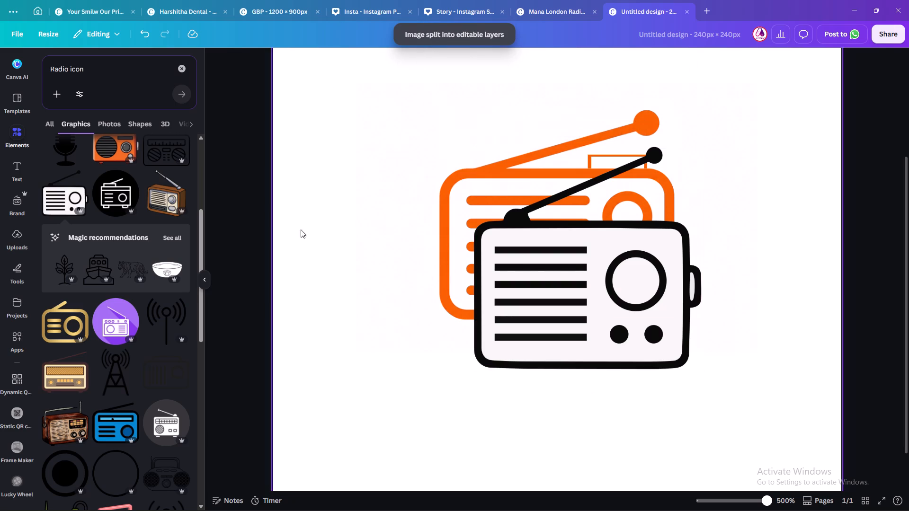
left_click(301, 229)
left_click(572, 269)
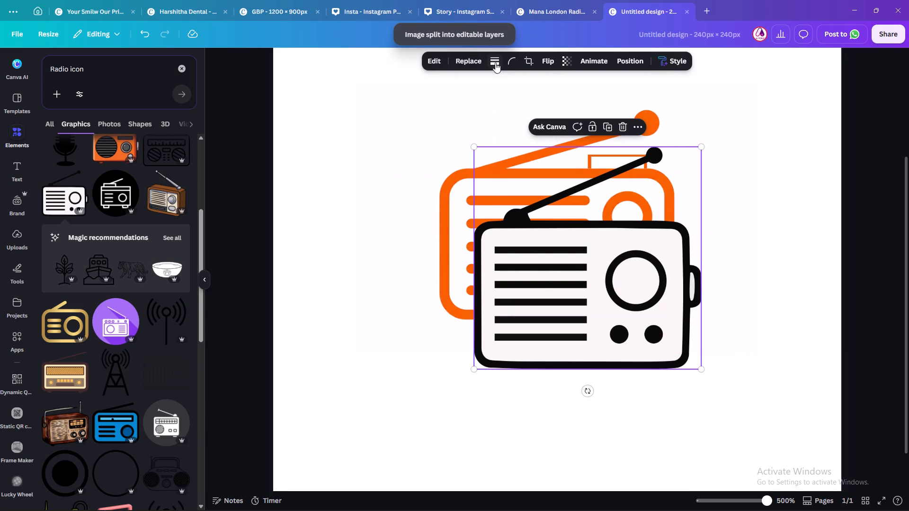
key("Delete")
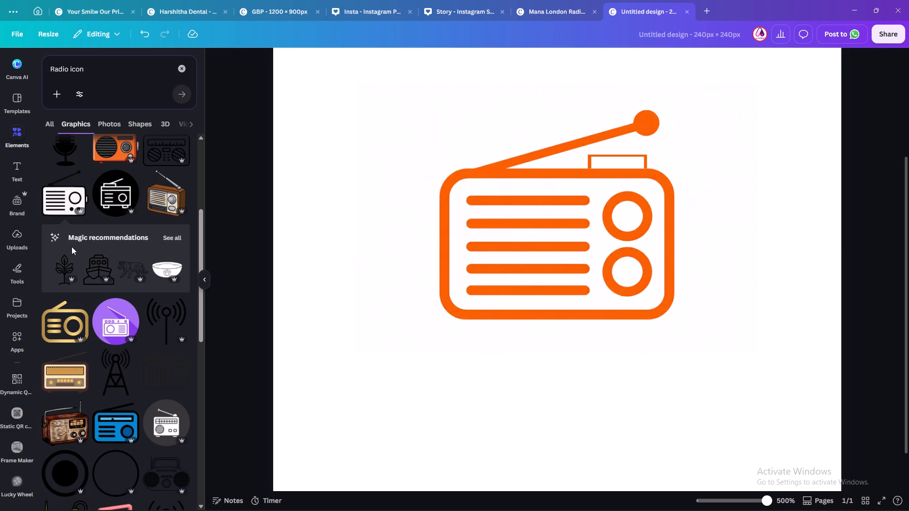
Browse the "Radio icon" graphics for a closer match to the logo's radio, and clear the search.
scroll(72, 247, "down", 5)
scroll(71, 245, "up", 4)
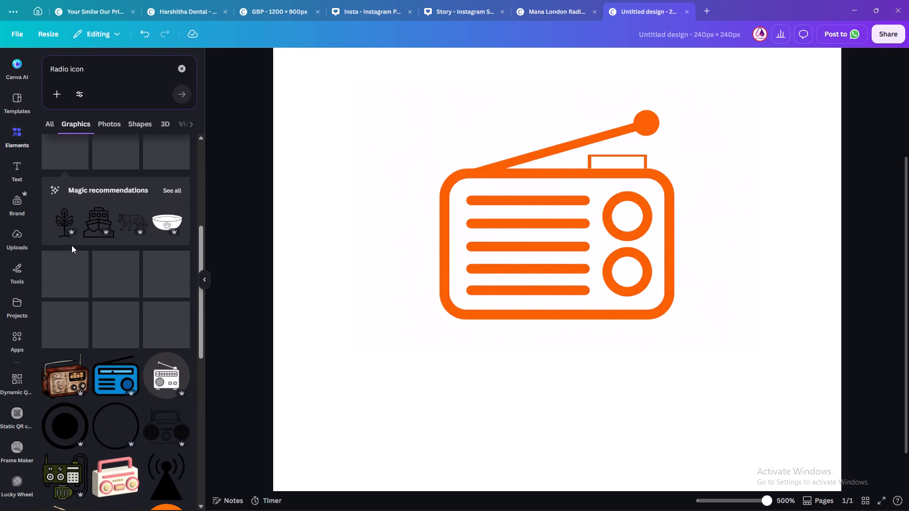
scroll(86, 306, "up", 1)
scroll(97, 221, "down", 3)
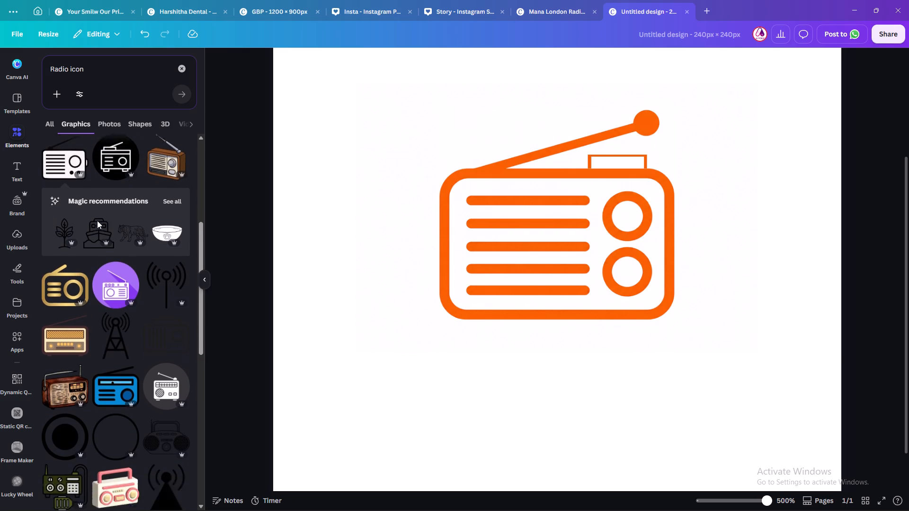
scroll(97, 220, "down", 3)
scroll(96, 221, "up", 1)
scroll(96, 221, "down", 6)
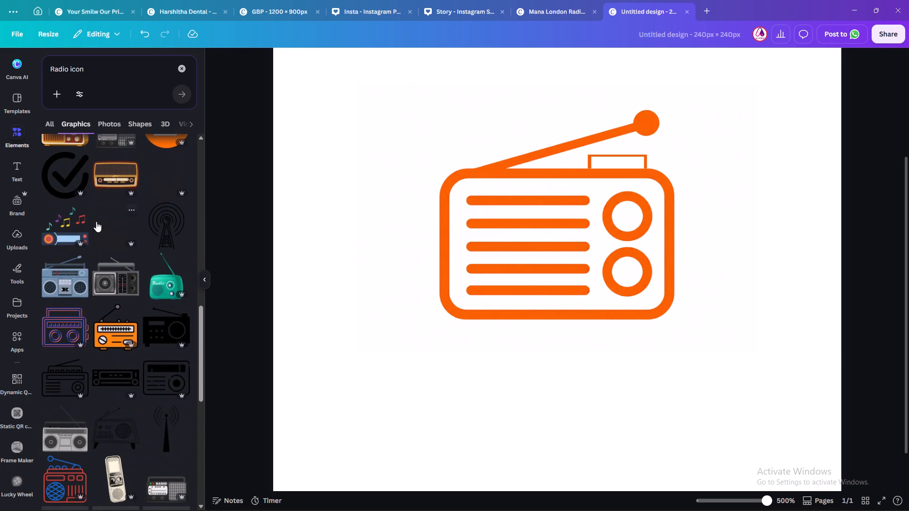
scroll(96, 221, "down", 5)
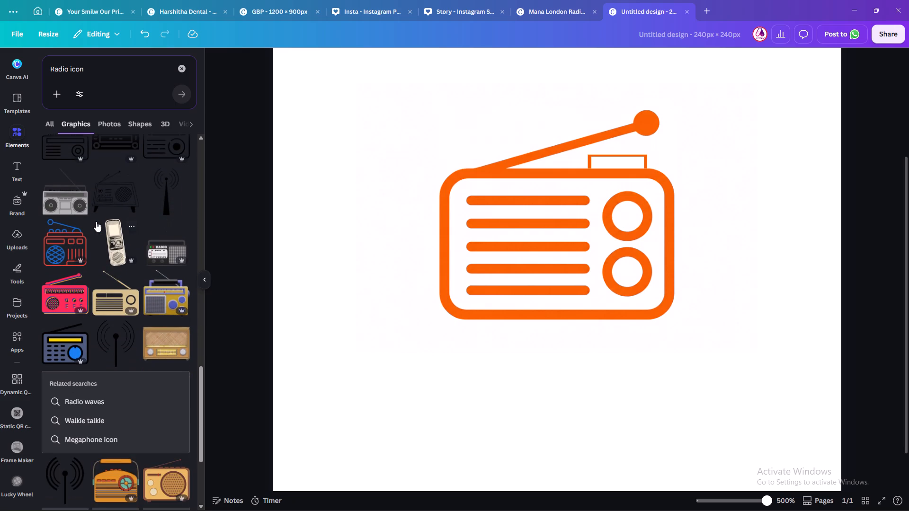
scroll(96, 221, "down", 12)
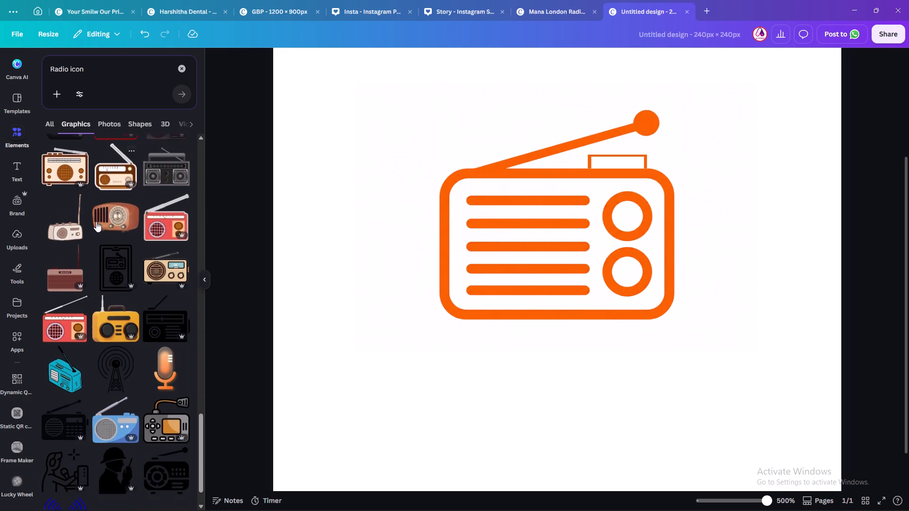
scroll(96, 221, "down", 2)
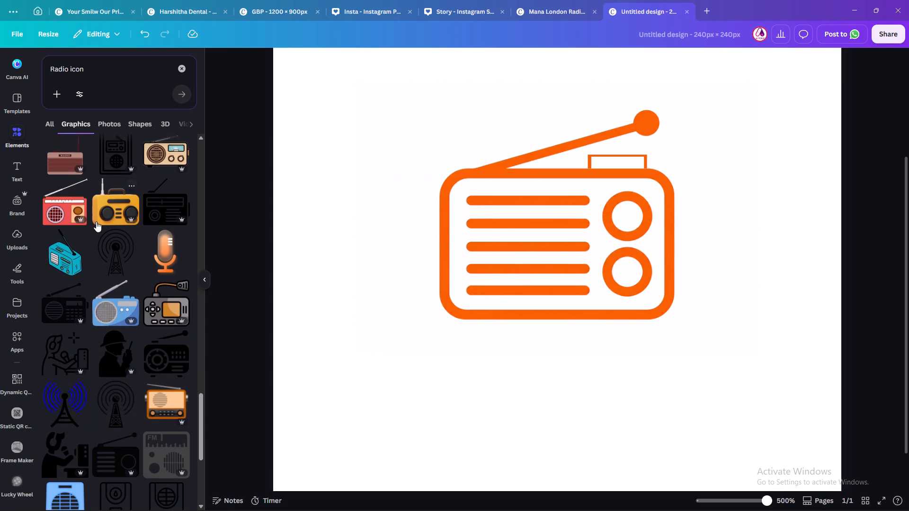
scroll(96, 221, "down", 4)
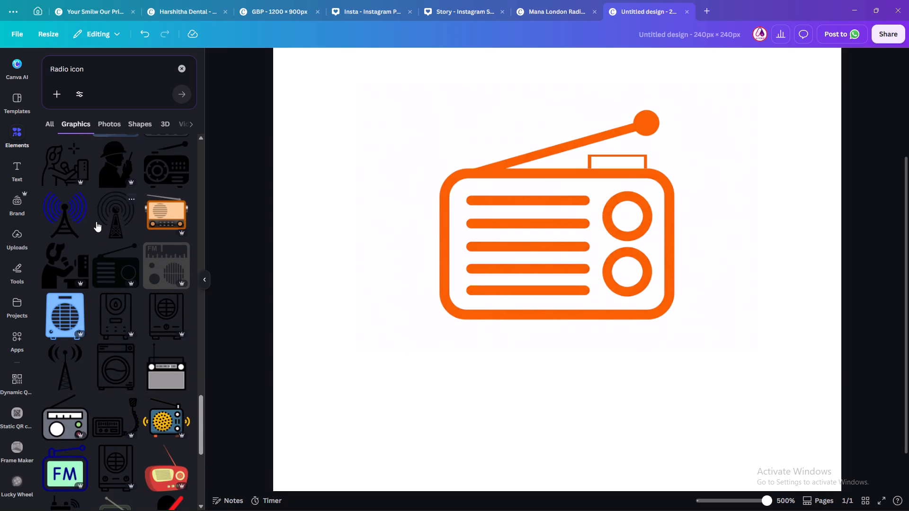
left_click(180, 75)
left_click(203, 282)
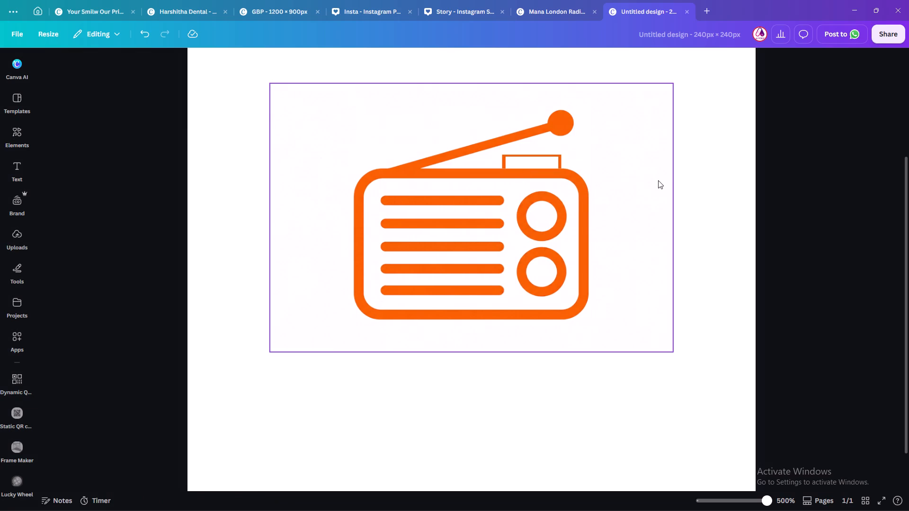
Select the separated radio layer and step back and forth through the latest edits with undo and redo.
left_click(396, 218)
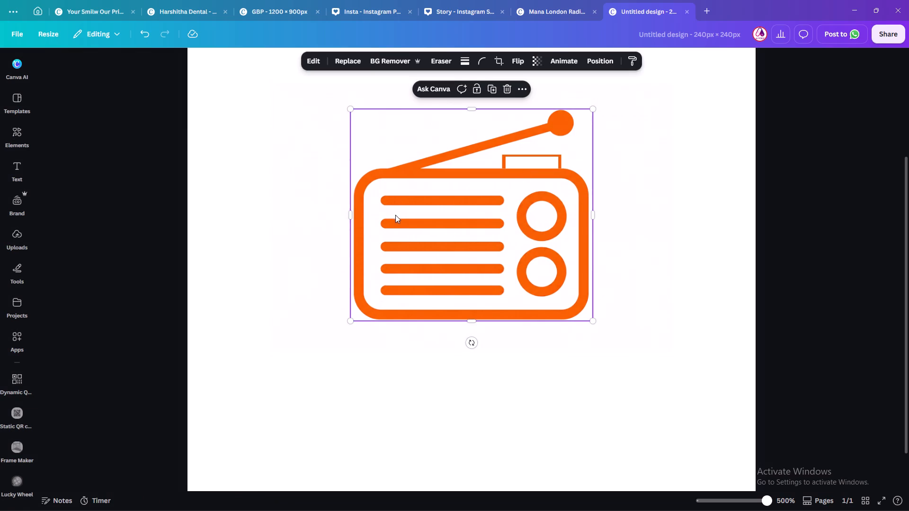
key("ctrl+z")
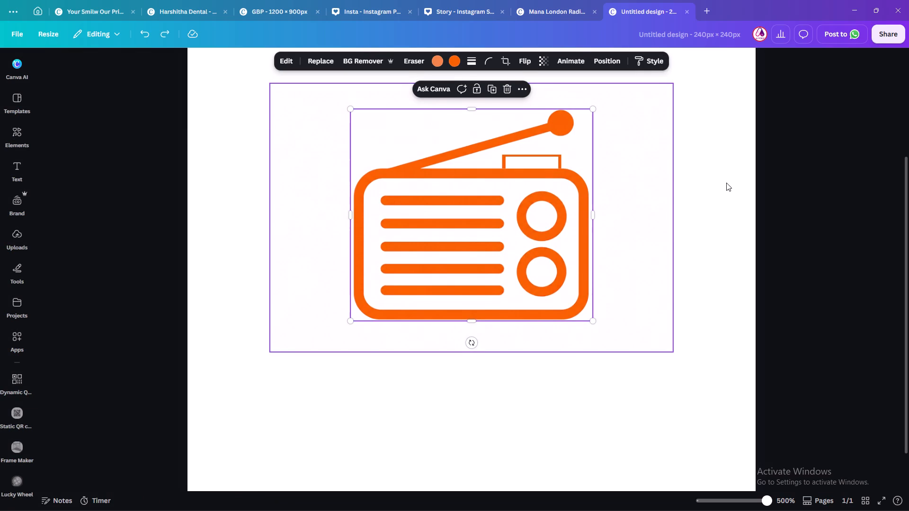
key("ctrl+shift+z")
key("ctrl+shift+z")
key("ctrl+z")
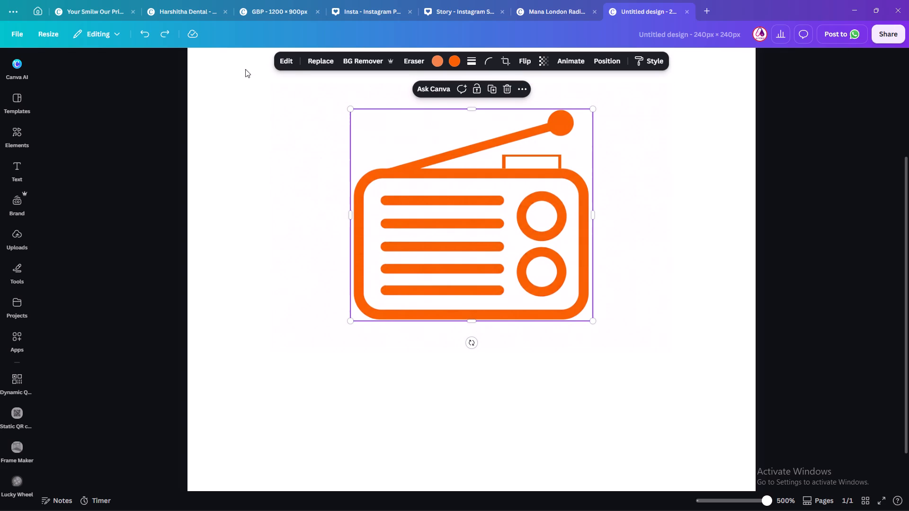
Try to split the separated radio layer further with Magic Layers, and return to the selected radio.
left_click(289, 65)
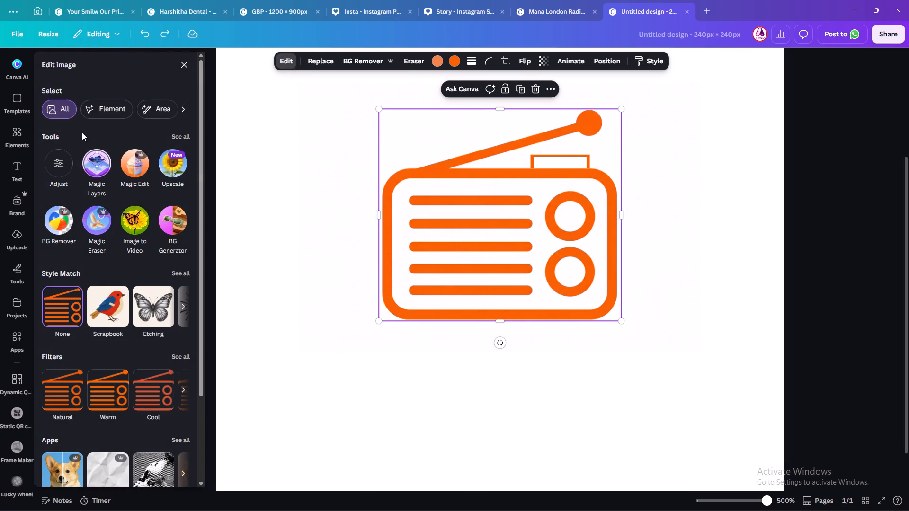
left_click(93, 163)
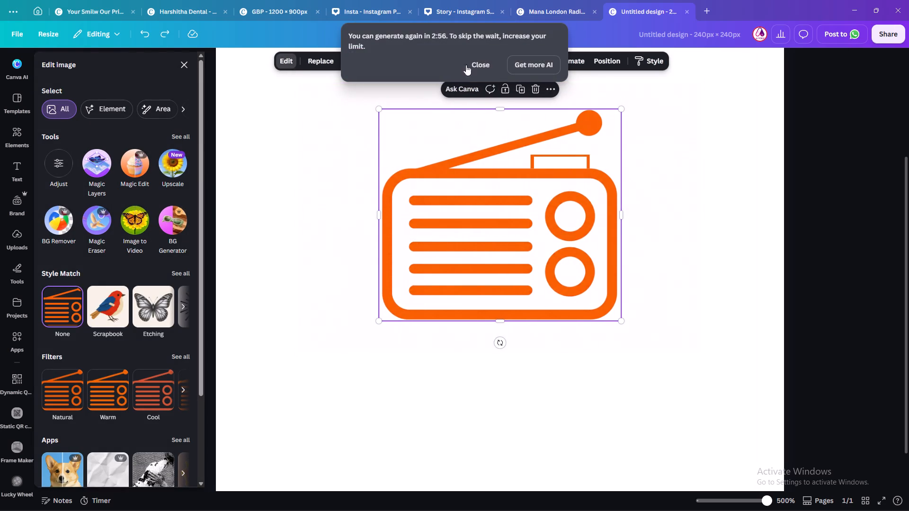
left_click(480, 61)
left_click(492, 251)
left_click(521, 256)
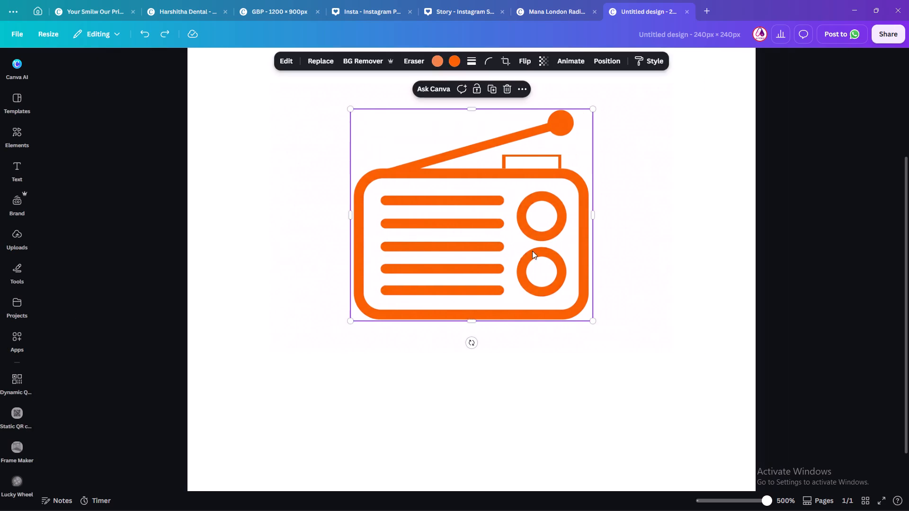
Undo the latest radio edits back to the single unseparated radio image.
left_click_drag(523, 203, 535, 177)
key("ctrl+z")
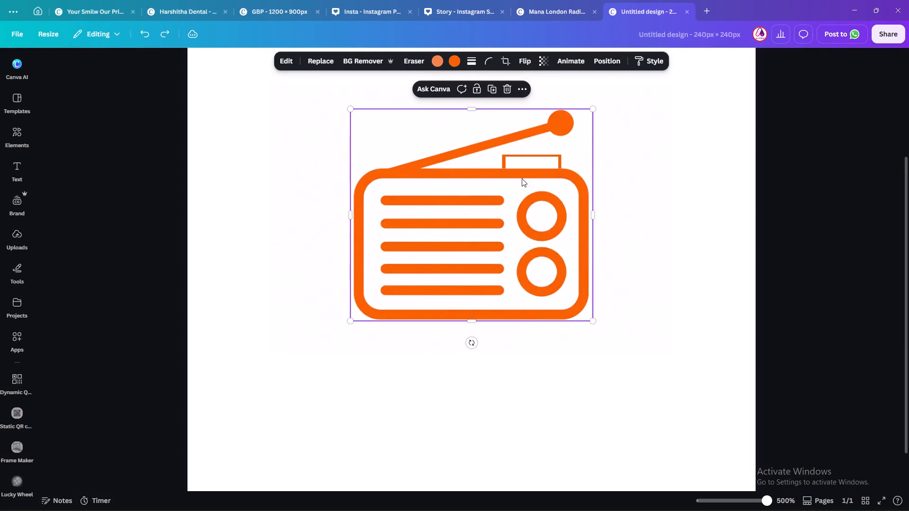
key("ctrl+z")
key("ctrl+shift+z")
key("ctrl+z")
key("ctrl+z")
key("ctrl+z")
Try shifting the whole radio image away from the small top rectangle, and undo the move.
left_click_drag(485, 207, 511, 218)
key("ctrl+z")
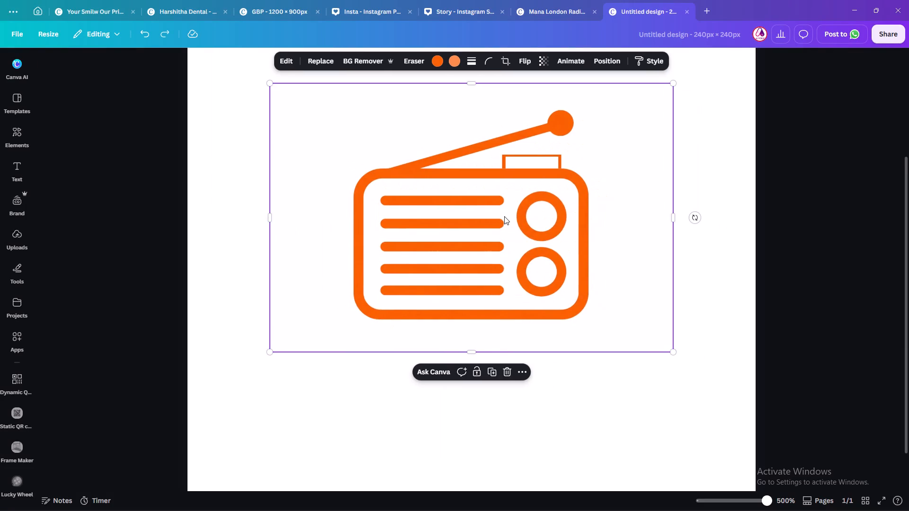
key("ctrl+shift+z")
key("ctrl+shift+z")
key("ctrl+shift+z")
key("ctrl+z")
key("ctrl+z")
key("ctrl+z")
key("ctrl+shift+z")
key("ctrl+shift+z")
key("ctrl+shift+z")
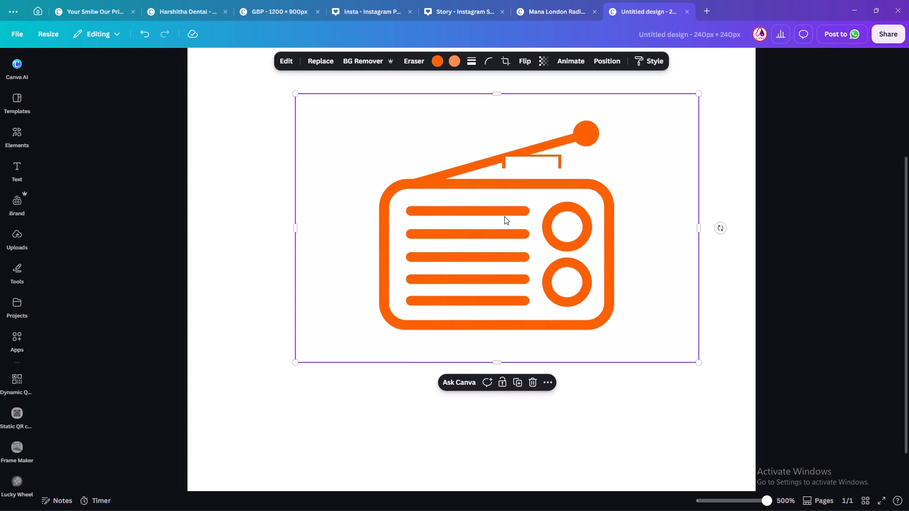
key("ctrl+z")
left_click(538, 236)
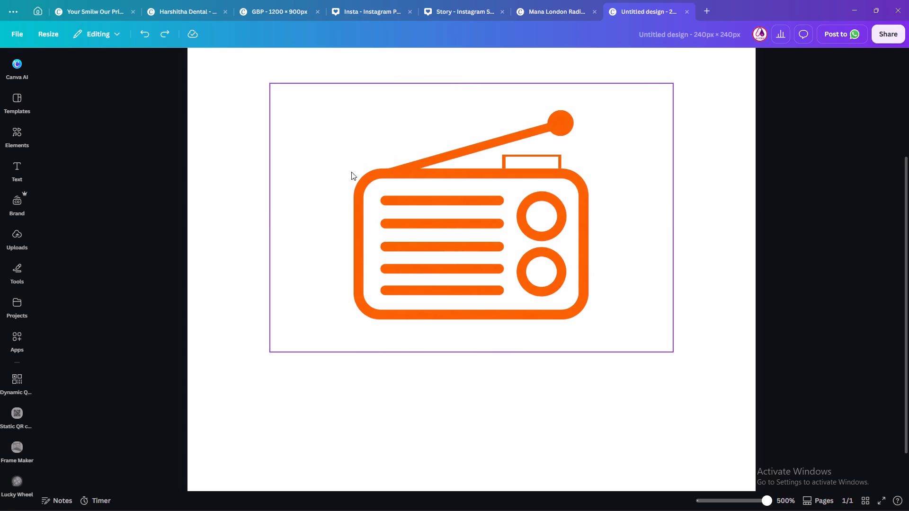
Erase both round dials from the radio image using Magic Eraser's area brush at size 40.
left_click(452, 211)
left_click(412, 62)
left_click(420, 85)
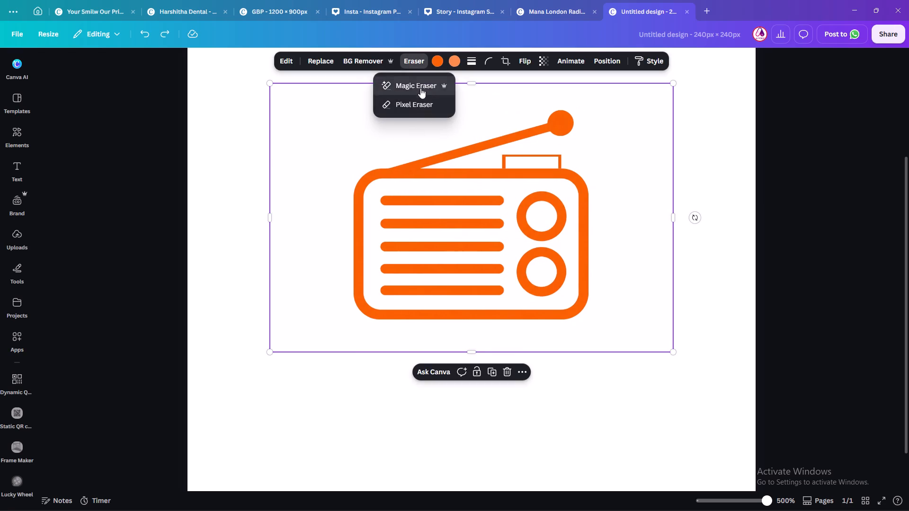
left_click_drag(659, 243, 676, 245)
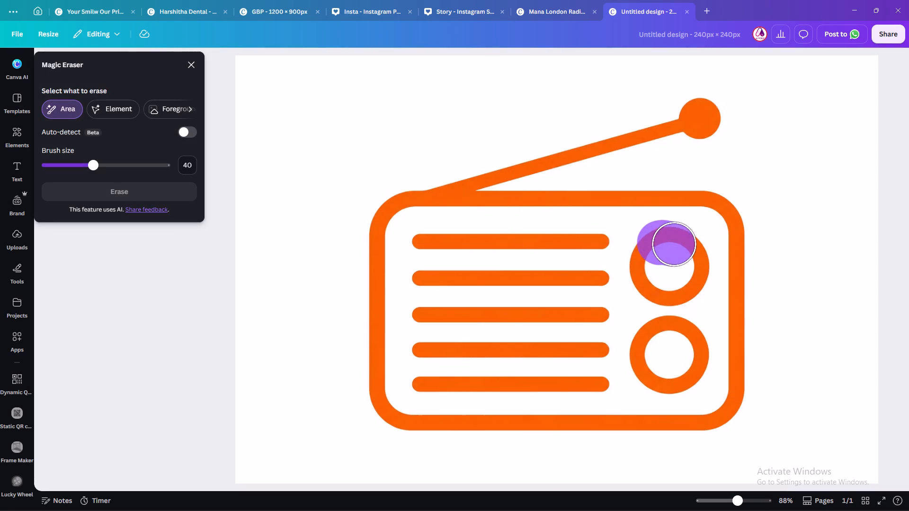
left_click_drag(676, 245, 659, 289)
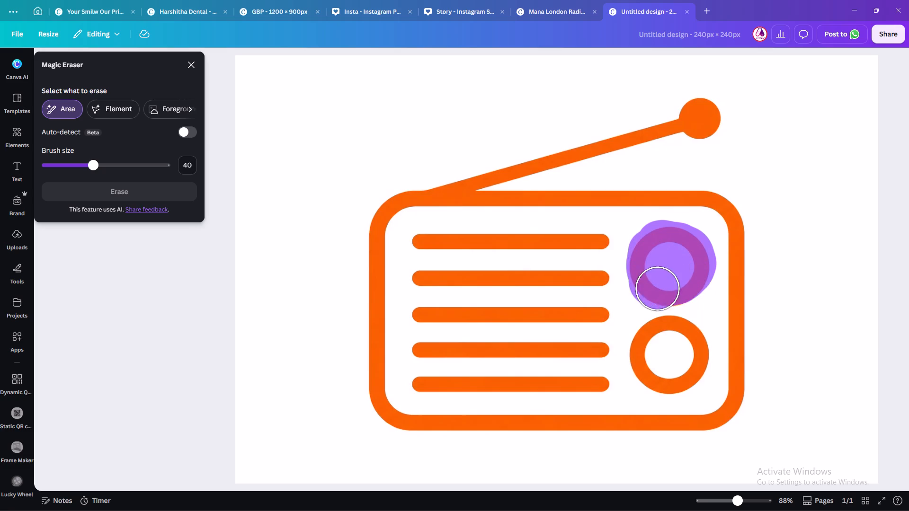
left_click_drag(659, 289, 689, 276)
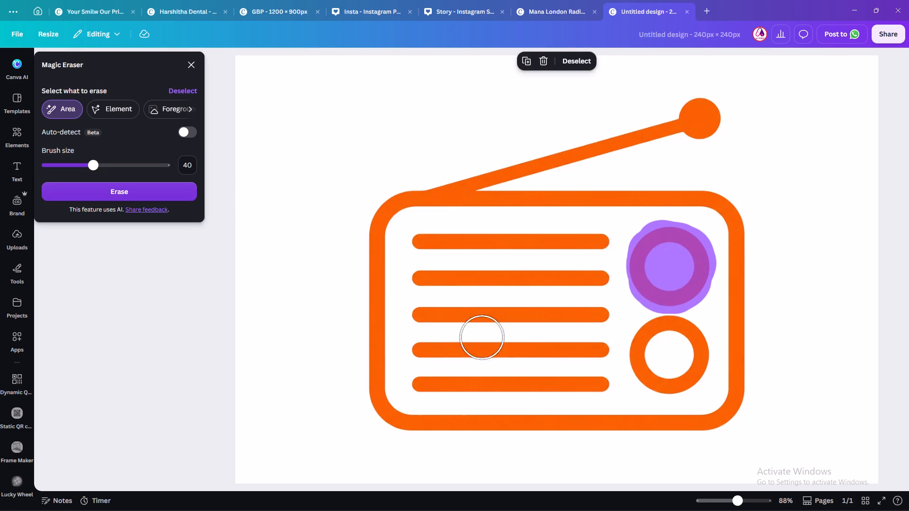
left_click_drag(667, 334, 677, 376)
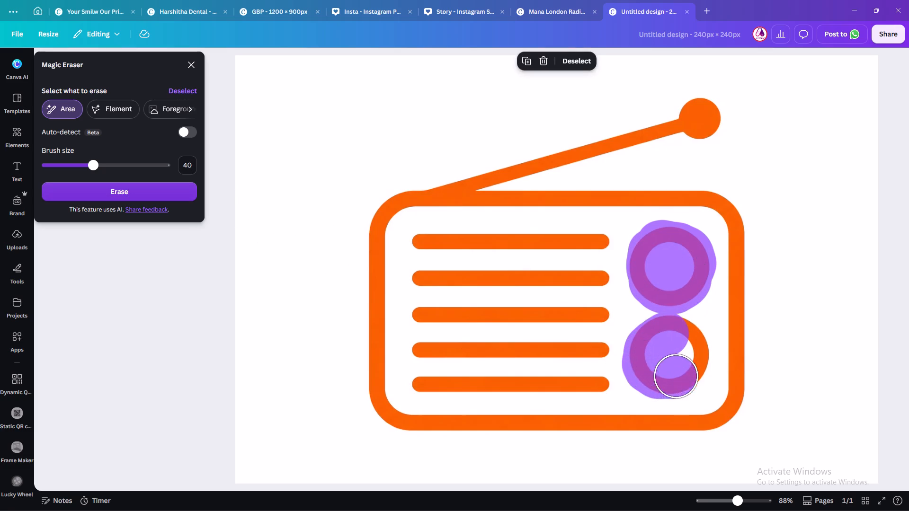
left_click_drag(677, 376, 673, 334)
left_click(148, 196)
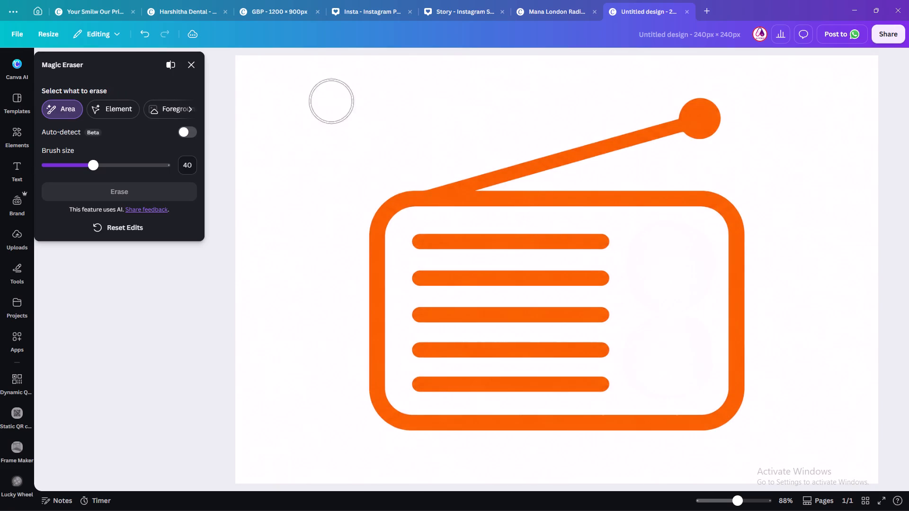
left_click(186, 70)
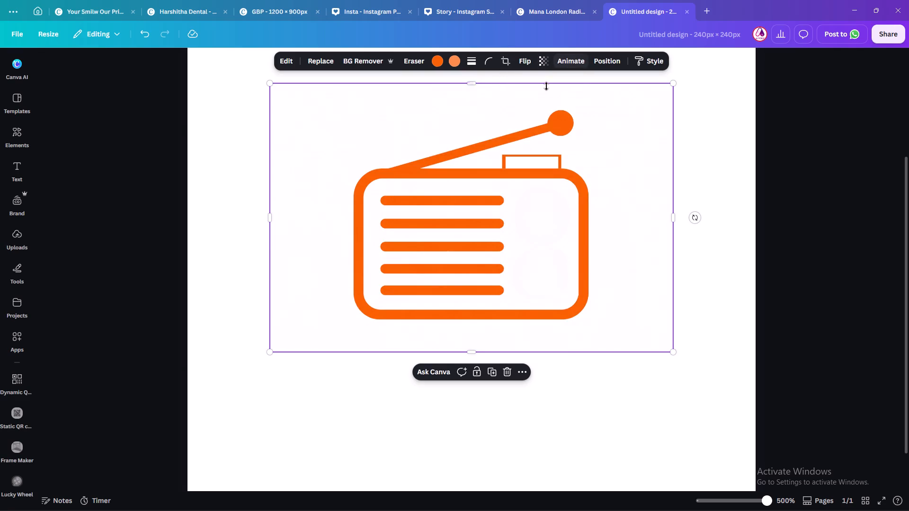
Check the reference logo, add an orange circle, and shrink it into the upper dial position beside the speaker lines.
key("alt+Tab")
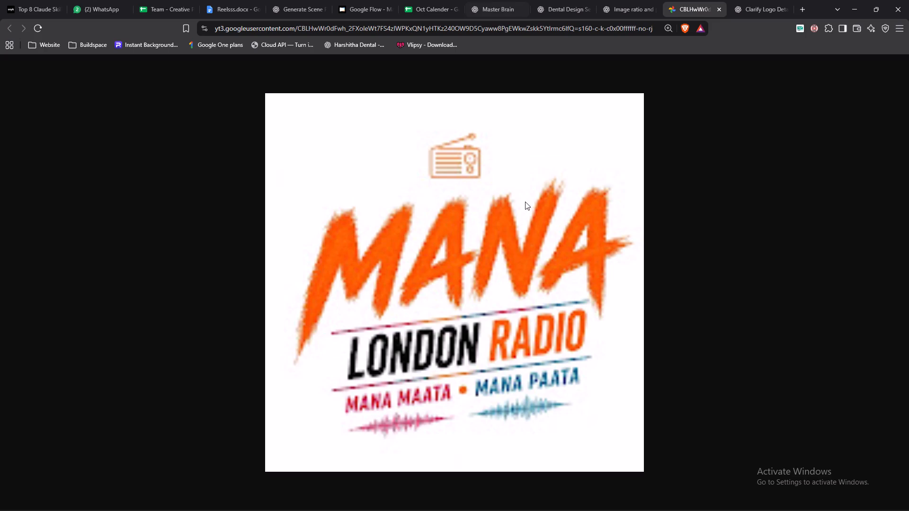
key("alt+Tab")
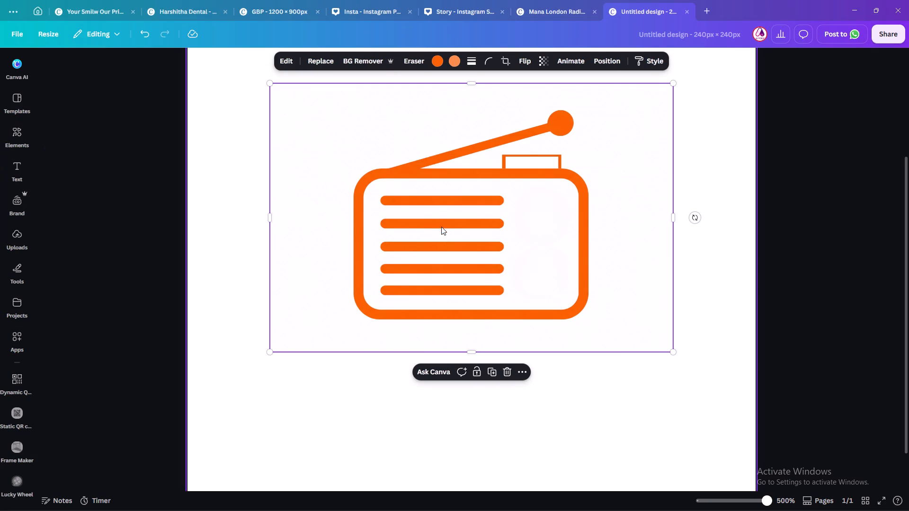
key("c")
left_click(294, 61)
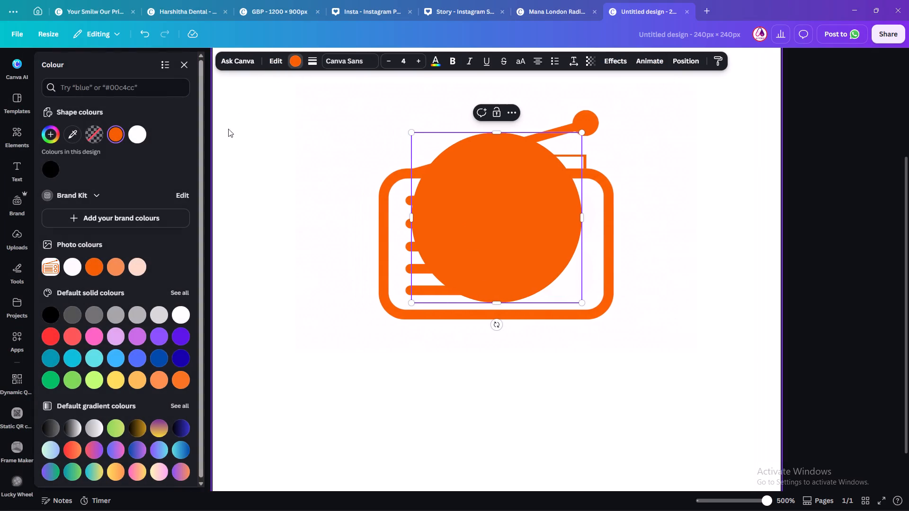
left_click(715, 167)
left_click_drag(546, 211, 582, 220)
left_click_drag(619, 142, 557, 233)
left_click_drag(501, 268, 559, 239)
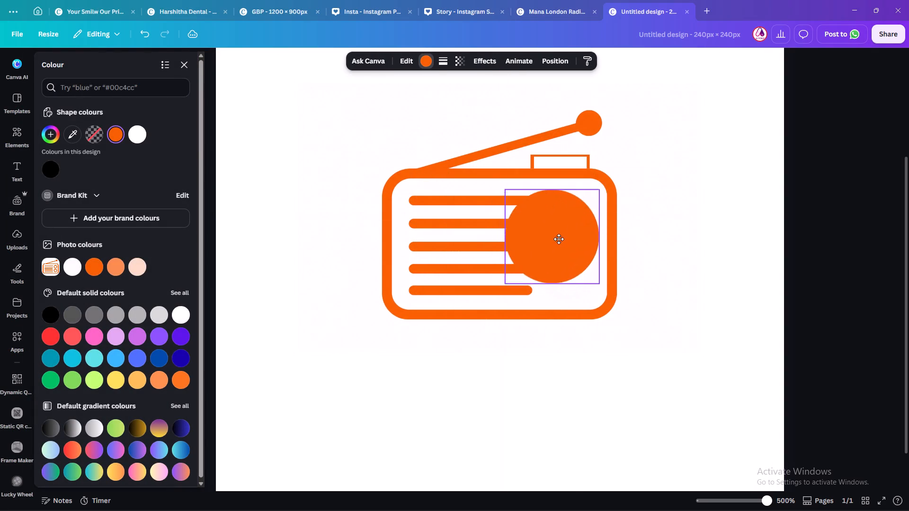
left_click_drag(559, 239, 571, 234)
left_click_drag(614, 183, 591, 215)
left_click_drag(552, 238, 572, 215)
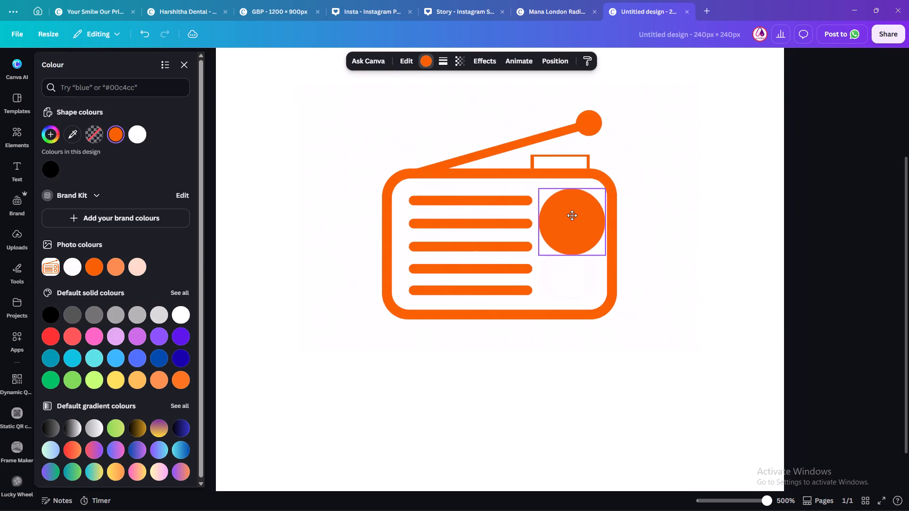
left_click_drag(572, 215, 570, 214)
Add a white circle slightly smaller than the orange one and centre it on top to form a thin ring.
key("c")
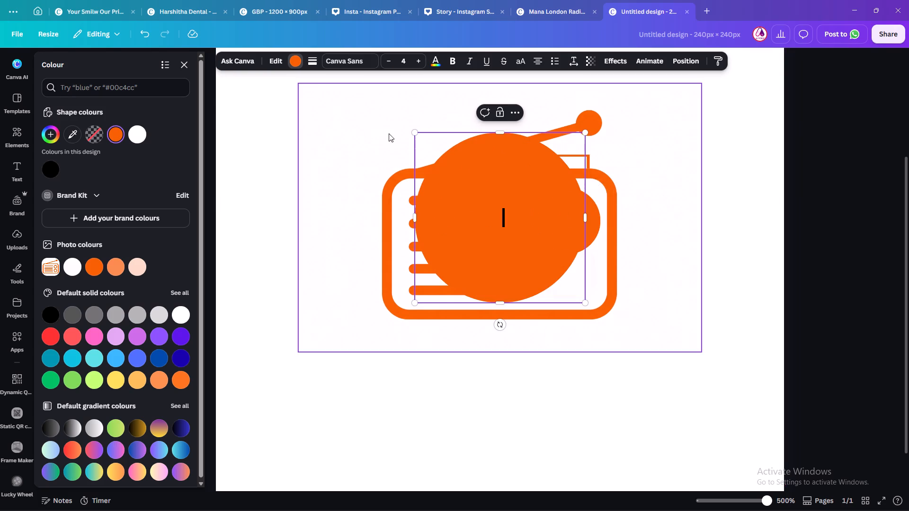
left_click(293, 64)
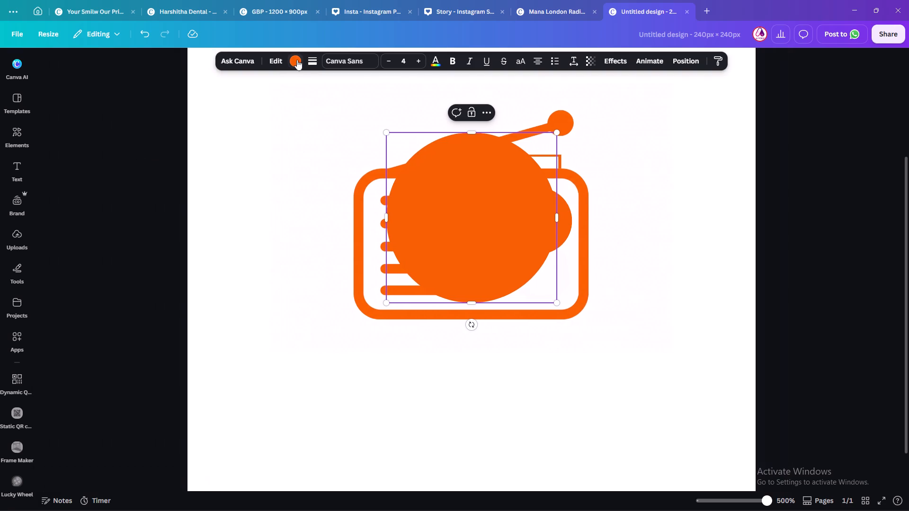
left_click(297, 60)
left_click(137, 132)
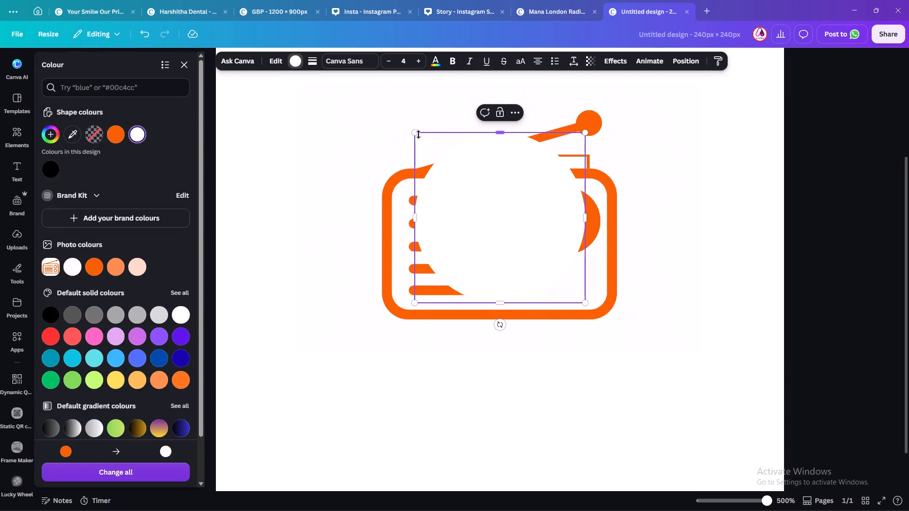
left_click_drag(416, 134, 508, 257)
left_click_drag(554, 272, 573, 226)
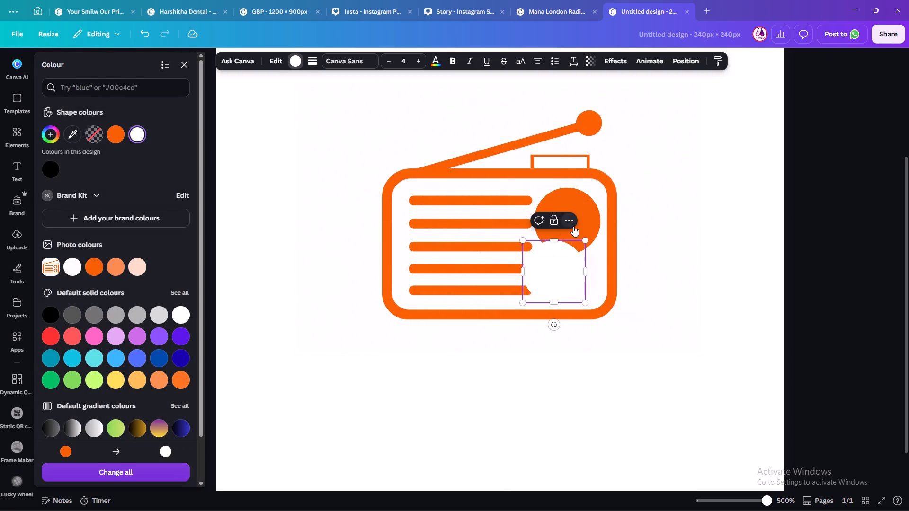
left_click_drag(573, 226, 572, 228)
left_click_drag(557, 270, 564, 247)
left_click(586, 371)
left_click_drag(521, 268, 530, 245)
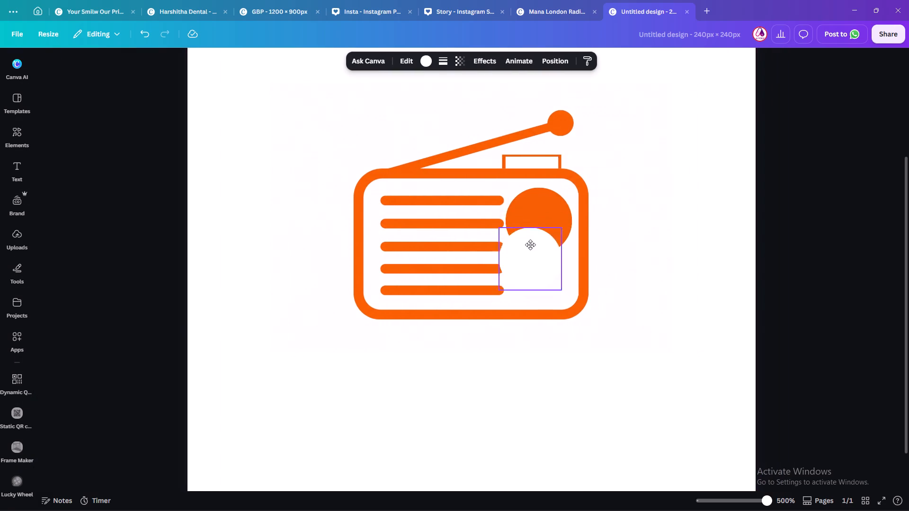
left_click_drag(530, 245, 534, 218)
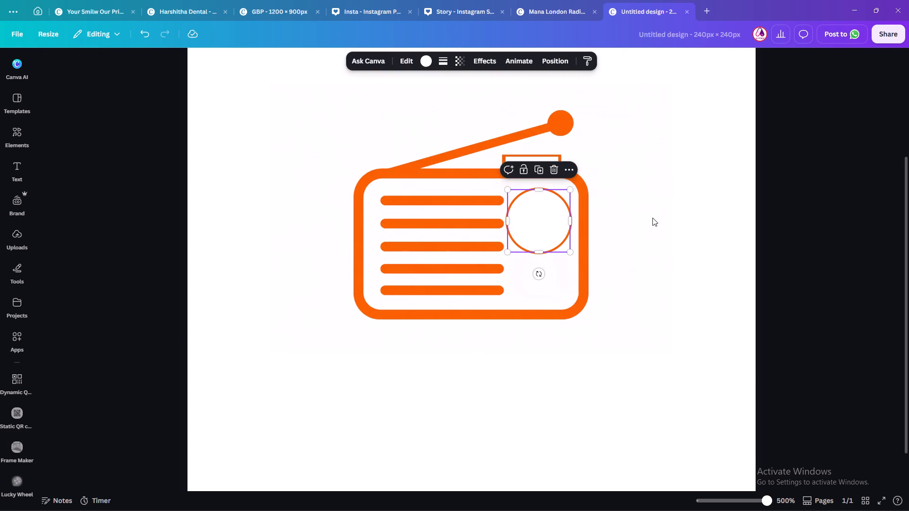
Compare with the reference logo, shrink the white circle slightly, and recentre it inside the orange ring.
key("alt+Tab")
key("alt+Tab")
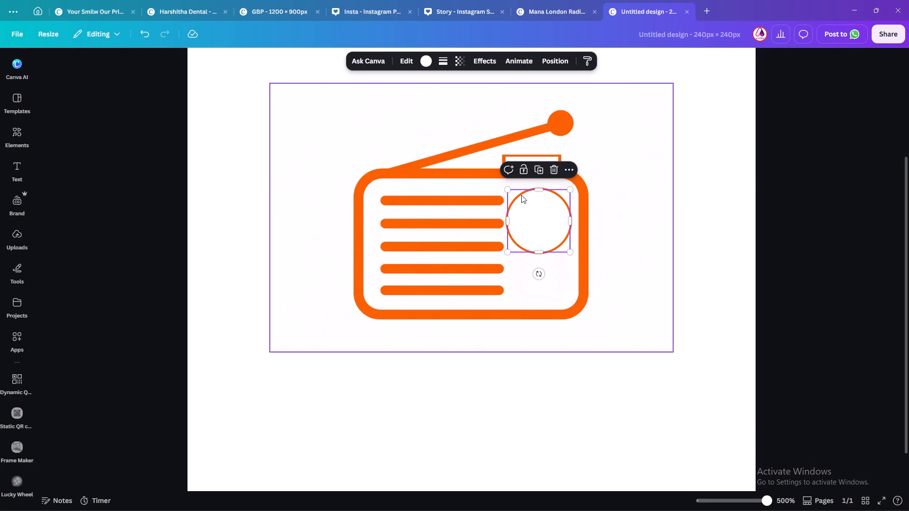
left_click(508, 191)
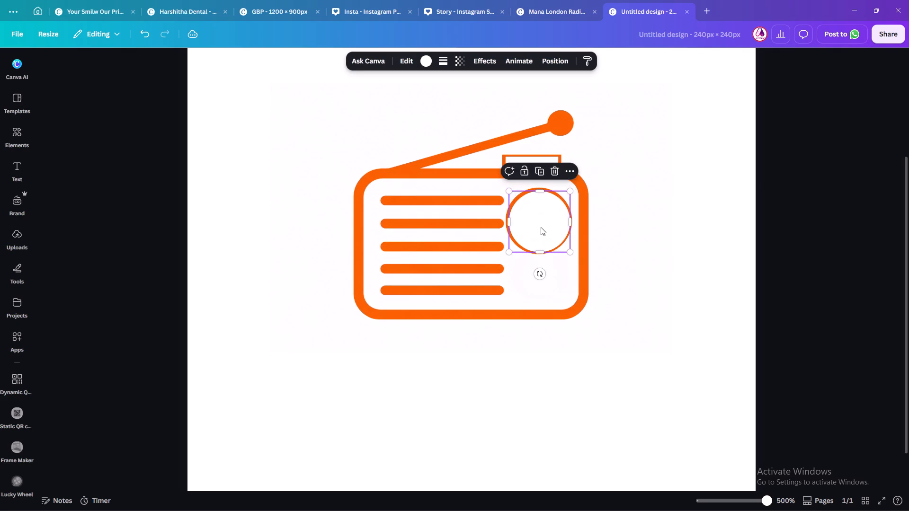
left_click(541, 227)
left_click(678, 220)
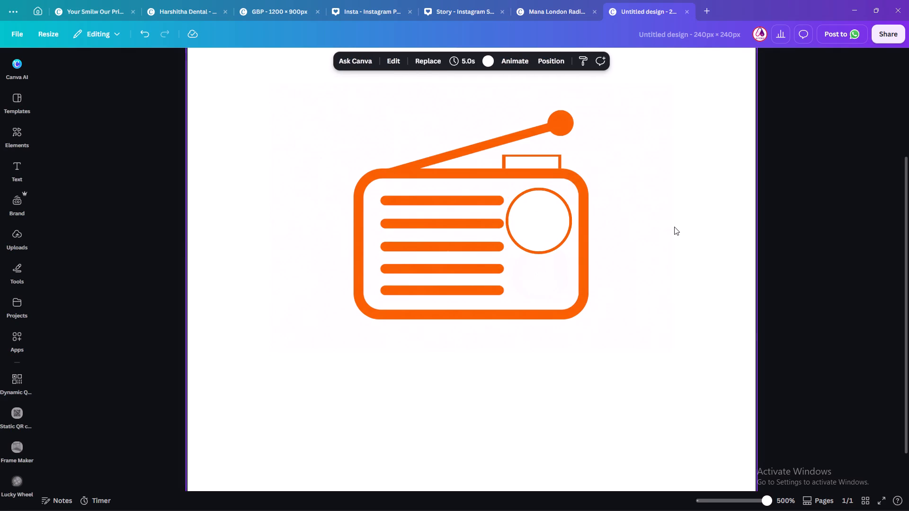
Check the logo again, add another orange circle, and shrink it into a small dot at the dial ring's centre.
key("alt+Tab")
key("alt+Tab")
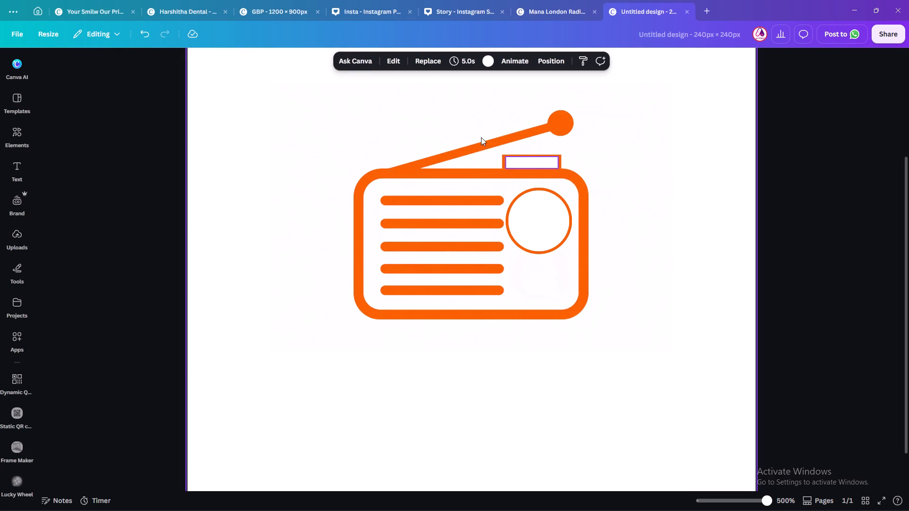
key("c")
left_click_drag(556, 132, 492, 220)
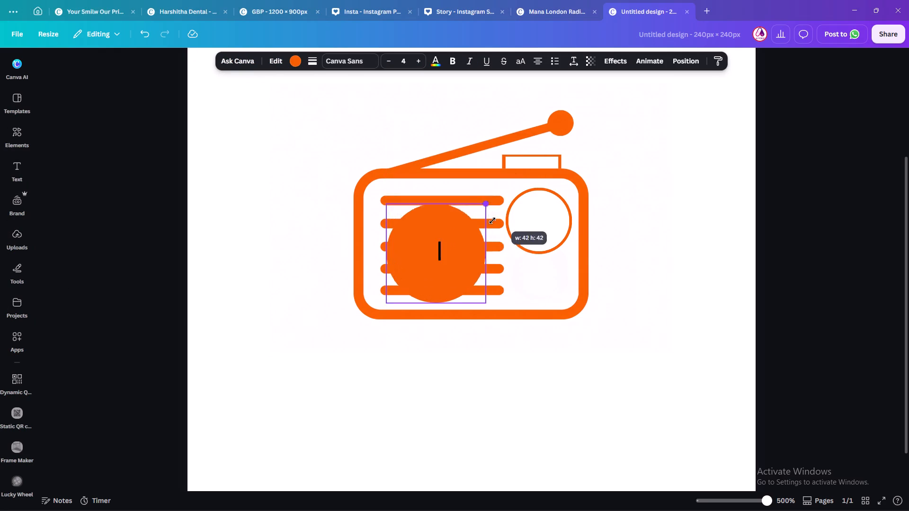
left_click_drag(492, 220, 445, 282)
left_click(443, 354)
left_click_drag(403, 282, 521, 219)
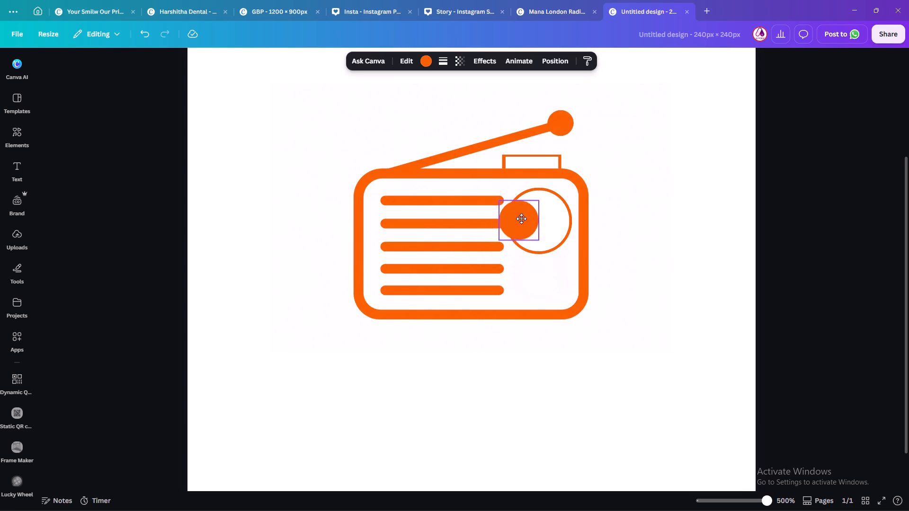
left_click_drag(521, 219, 535, 219)
left_click_drag(560, 201, 547, 221)
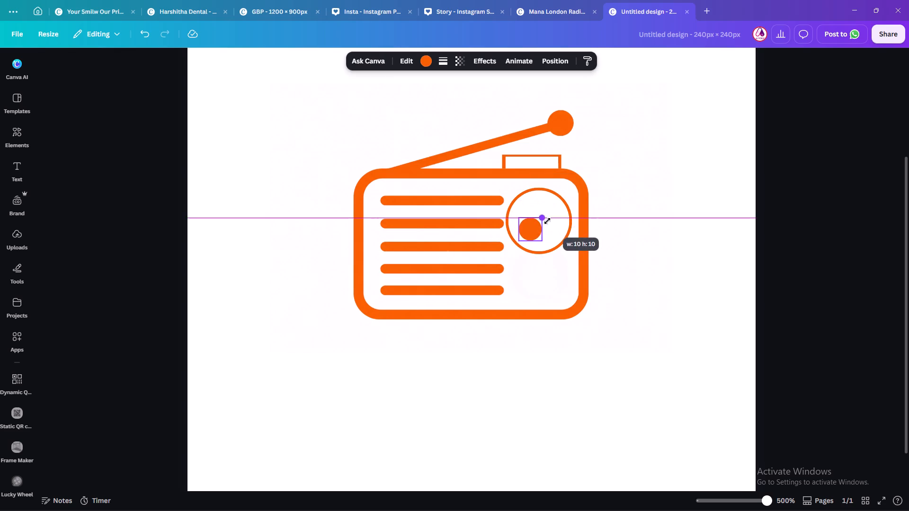
left_click_drag(547, 221, 539, 227)
left_click_drag(531, 262, 544, 255)
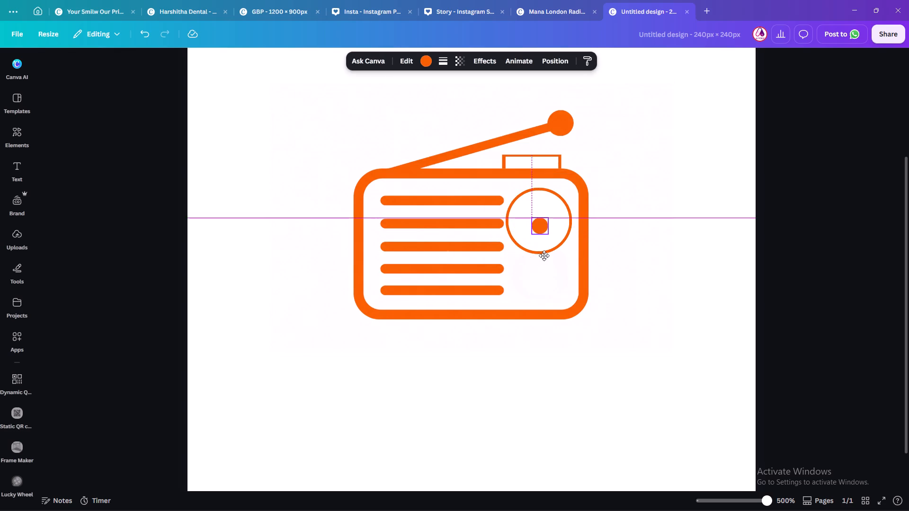
left_click_drag(544, 255, 541, 251)
Examine the small radio icon in the reference logo at different zoom levels to check its dials.
key("alt+Tab")
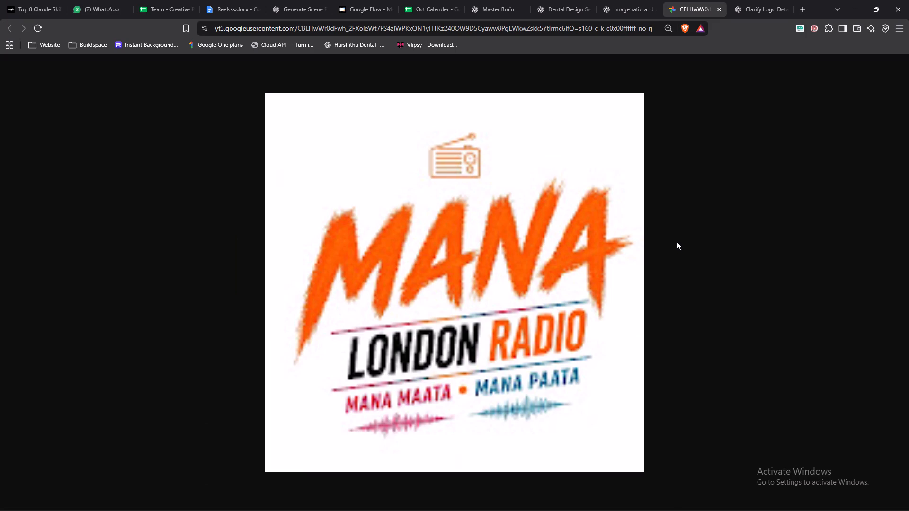
key("alt+Tab")
key("alt+Tab")
scroll(489, 189, "up", 4)
scroll(487, 194, "up", 11, "ctrl")
scroll(487, 194, "down", 3, "ctrl")
scroll(477, 209, "up", 2, "ctrl")
scroll(477, 209, "down", 6, "ctrl")
scroll(477, 209, "up", 4, "ctrl")
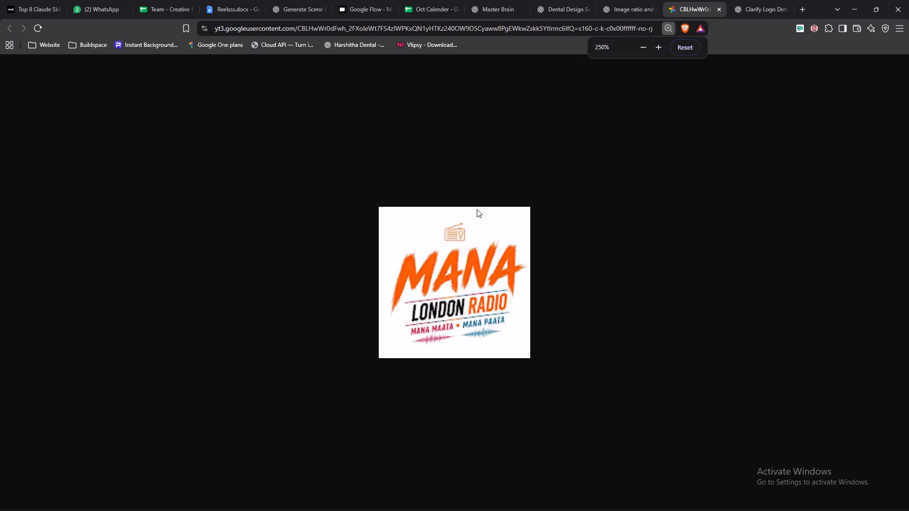
key("alt+Tab")
Add an orange circle, shrink it into a small, slightly tall oval, and centre it below the upper dial ring.
left_click(646, 344)
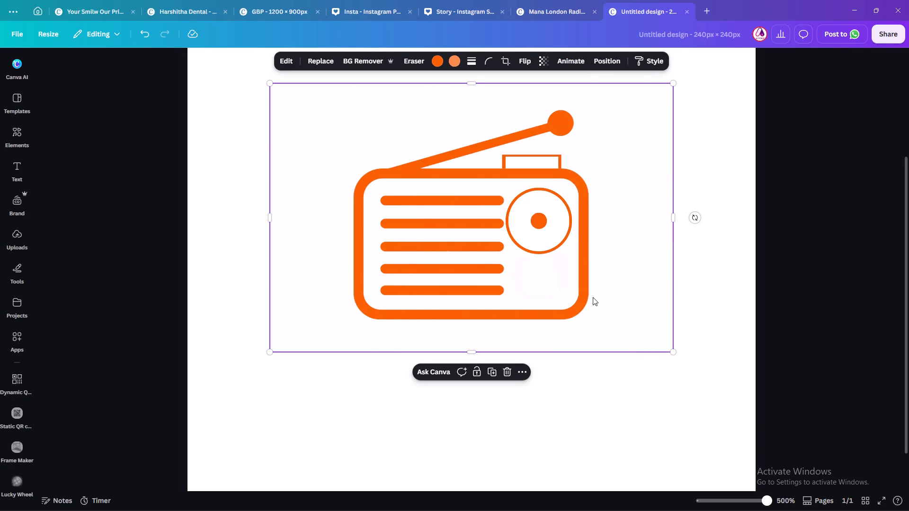
key("c")
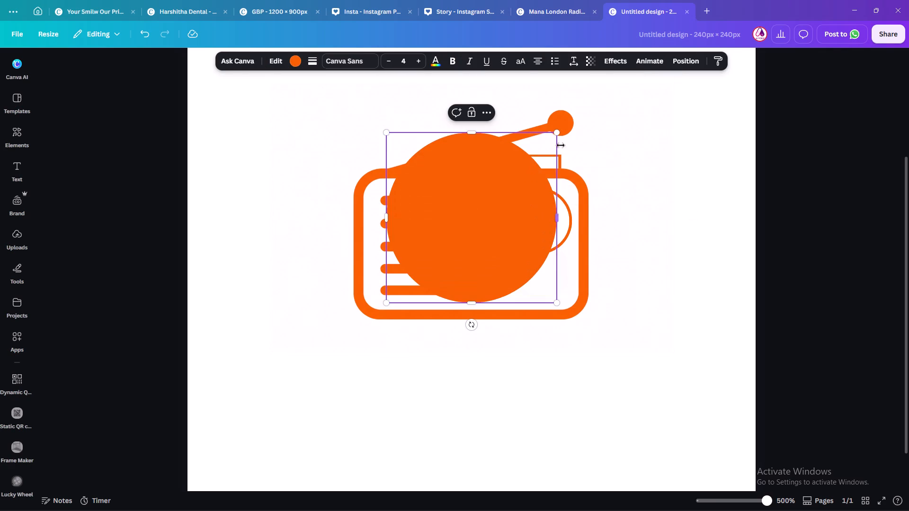
left_click_drag(556, 134, 425, 238)
left_click(447, 395)
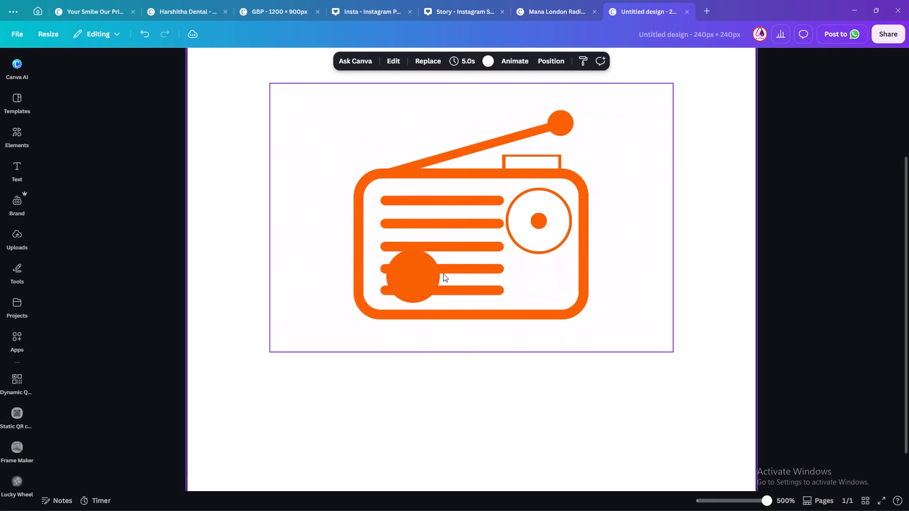
left_click(428, 267)
left_click_drag(440, 251, 410, 279)
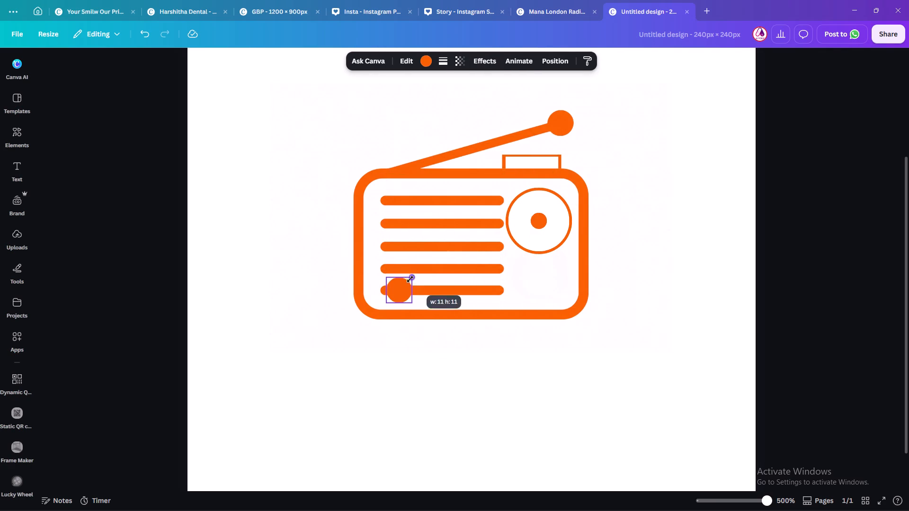
left_click_drag(410, 279, 408, 281)
left_click(399, 282)
left_click_drag(407, 280, 402, 282)
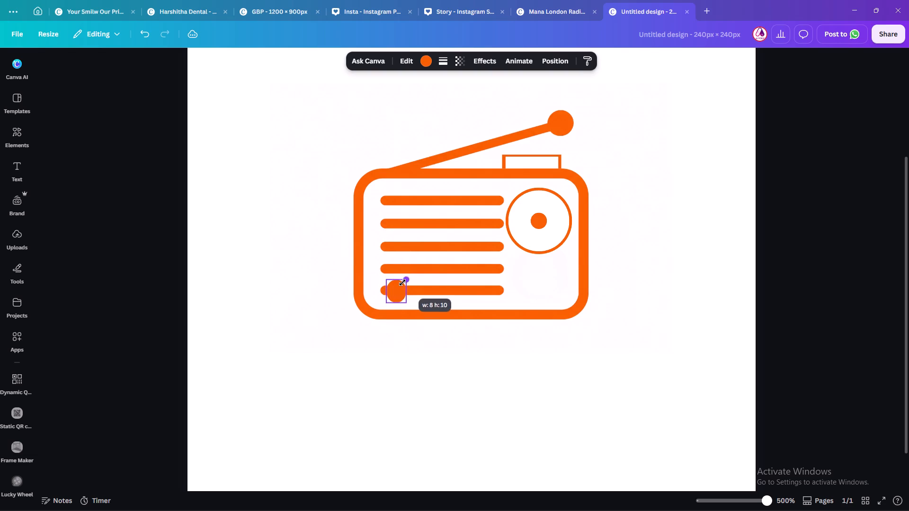
left_click_drag(402, 282, 400, 285)
left_click_drag(405, 326, 549, 309)
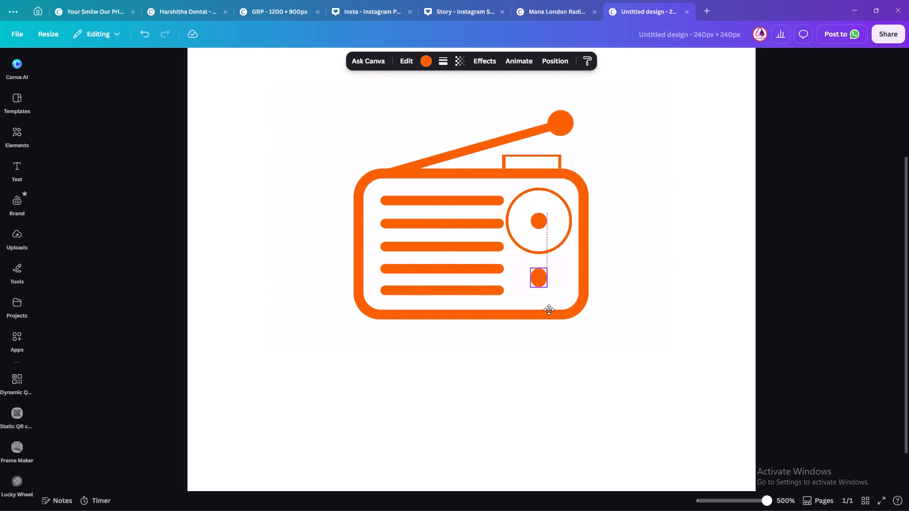
left_click_drag(549, 309, 546, 308)
Compare with the reference logo, enlarge the orange oval slightly, and recentre it below the upper dial.
key("alt+Tab")
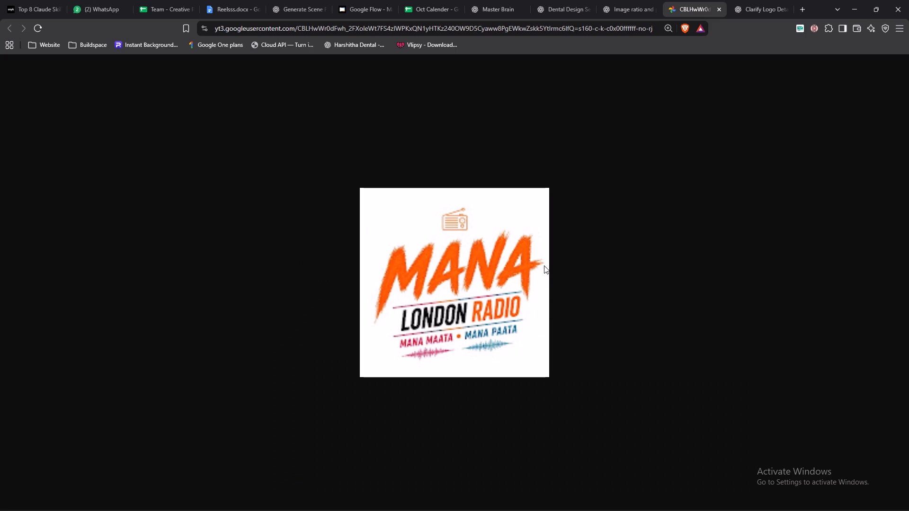
key("alt+Tab")
left_click_drag(548, 265, 552, 256)
left_click(549, 307)
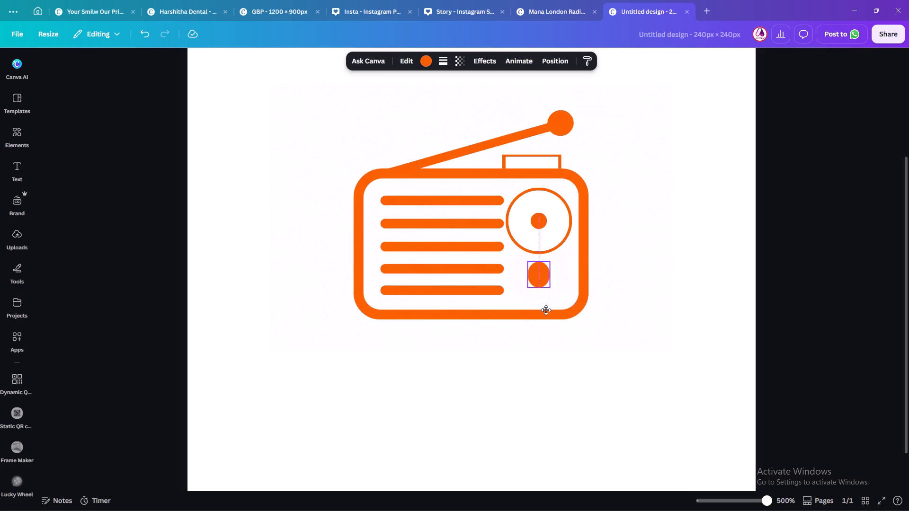
key("alt+Tab")
key("alt+Tab")
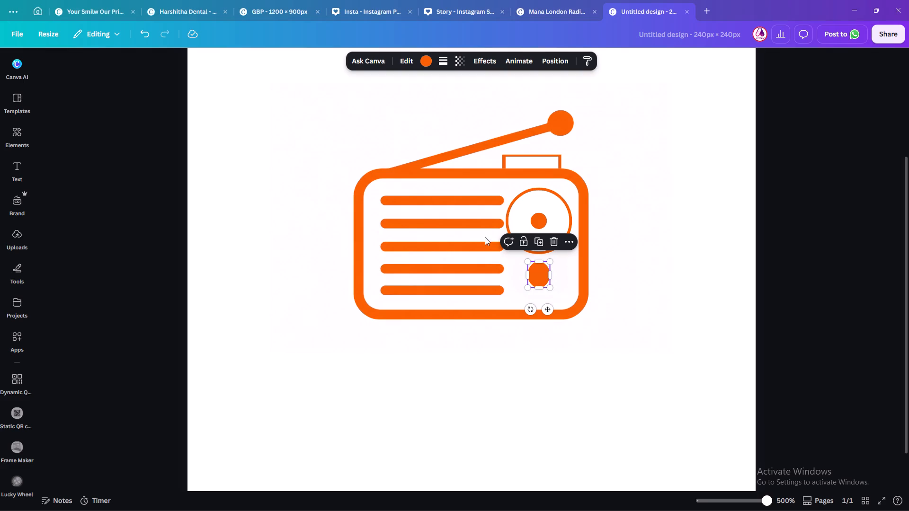
Add a white circle, shrink it slightly smaller than the orange oval, and centre it on top to form a thin ring.
key("c")
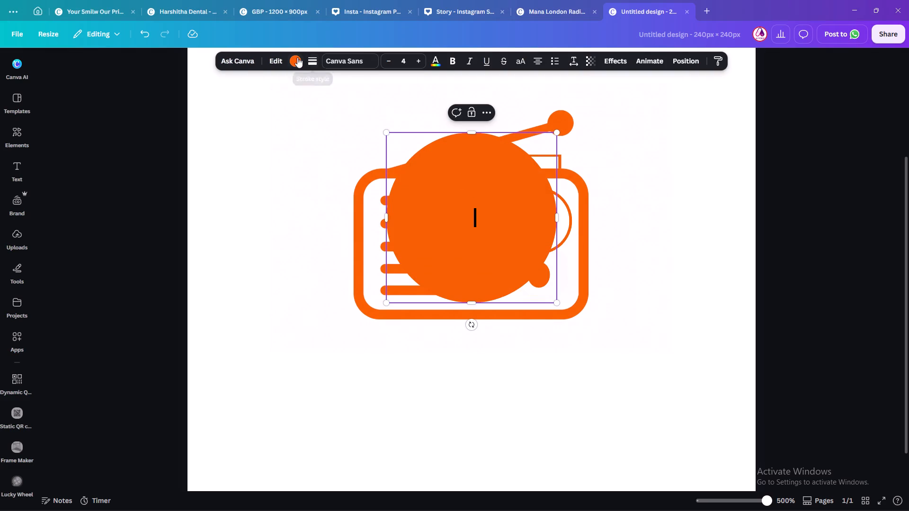
left_click(296, 59)
left_click(135, 132)
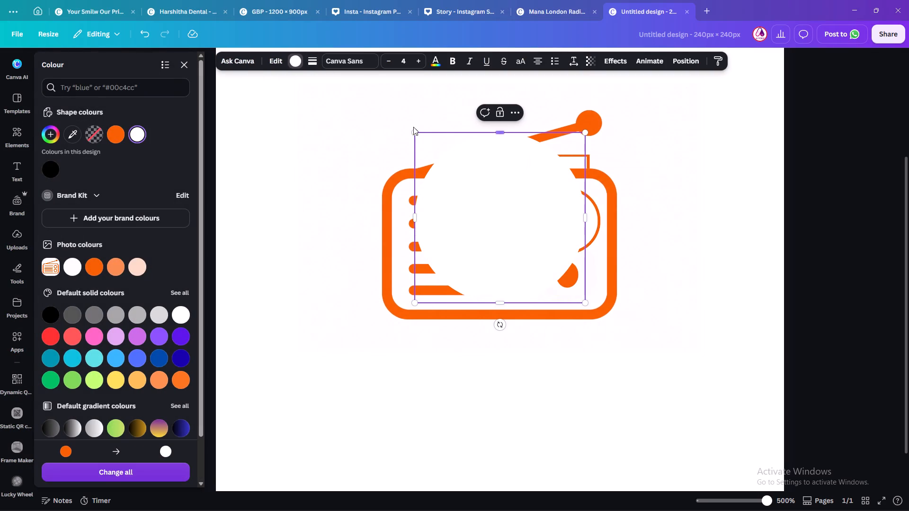
left_click_drag(416, 131, 545, 276)
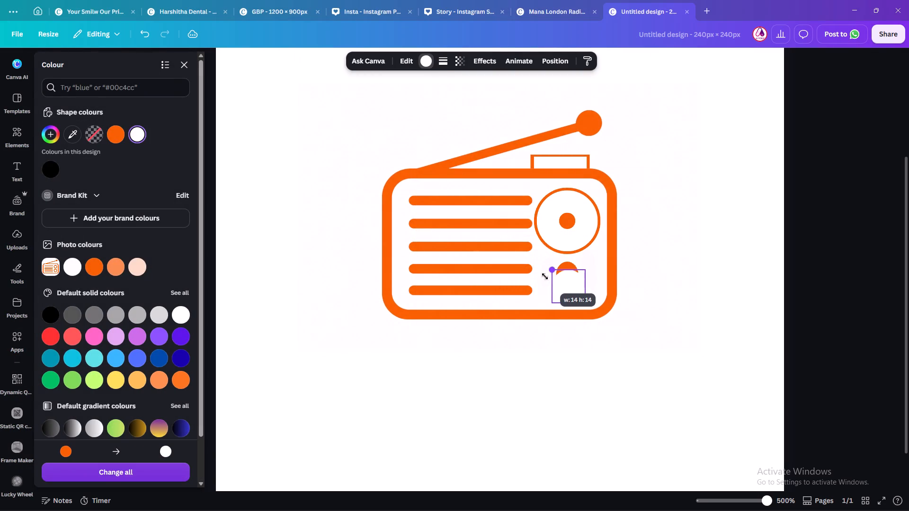
left_click_drag(545, 276, 558, 286)
left_click_drag(573, 282, 573, 277)
left_click_drag(574, 289, 568, 276)
left_click_drag(579, 263, 574, 267)
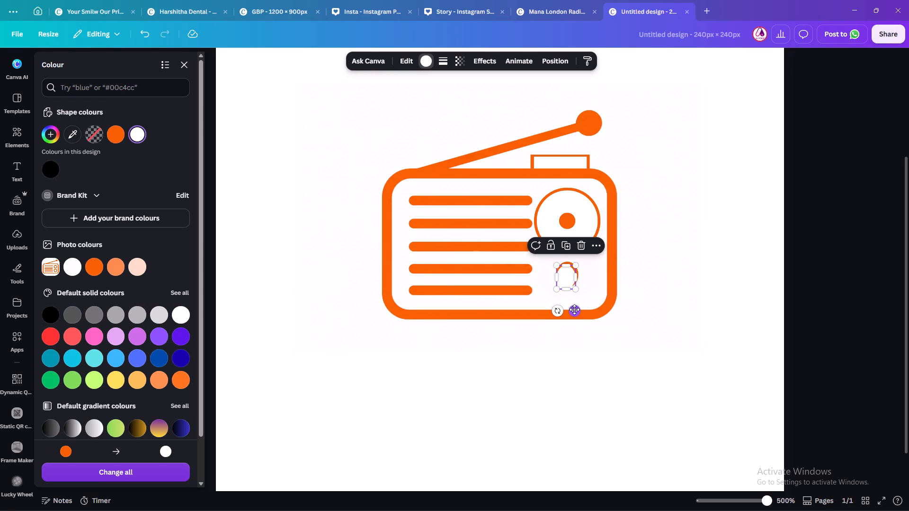
left_click(574, 309)
left_click(667, 306)
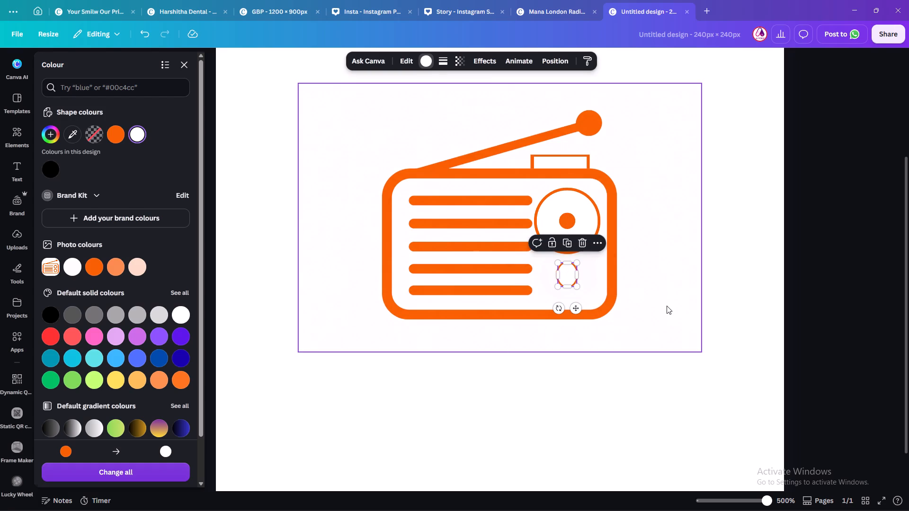
Check the reference logo, add another white circle, shrink it, and place it over the orange ball at the antenna tip.
key("alt+Tab")
key("alt+Tab")
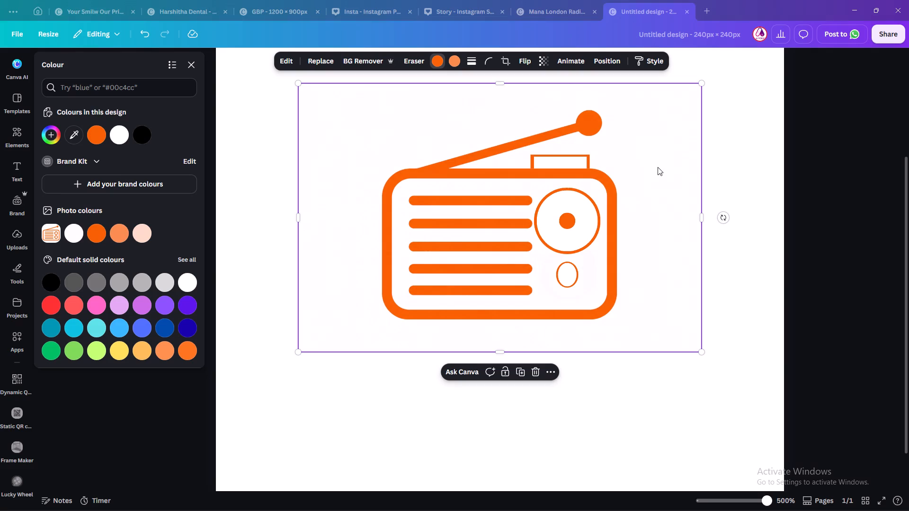
key("alt+Tab")
key("alt+Tab")
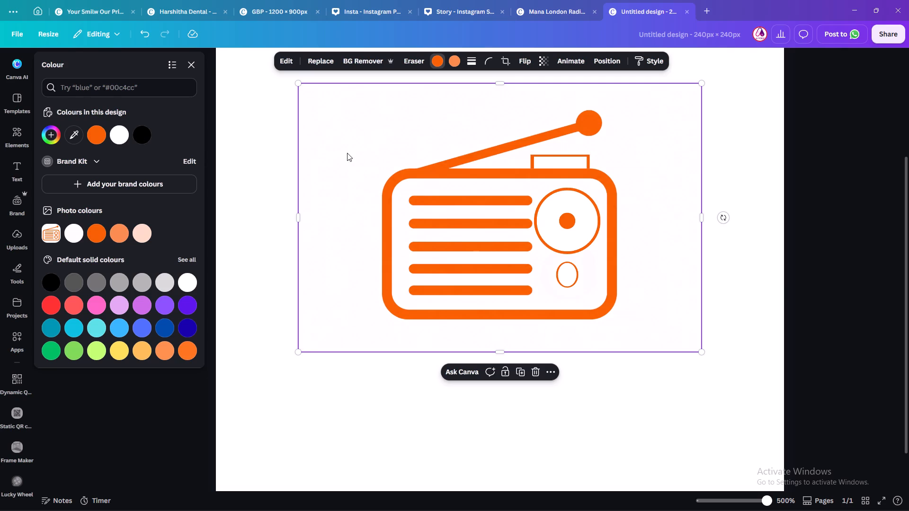
key("c")
left_click(134, 138)
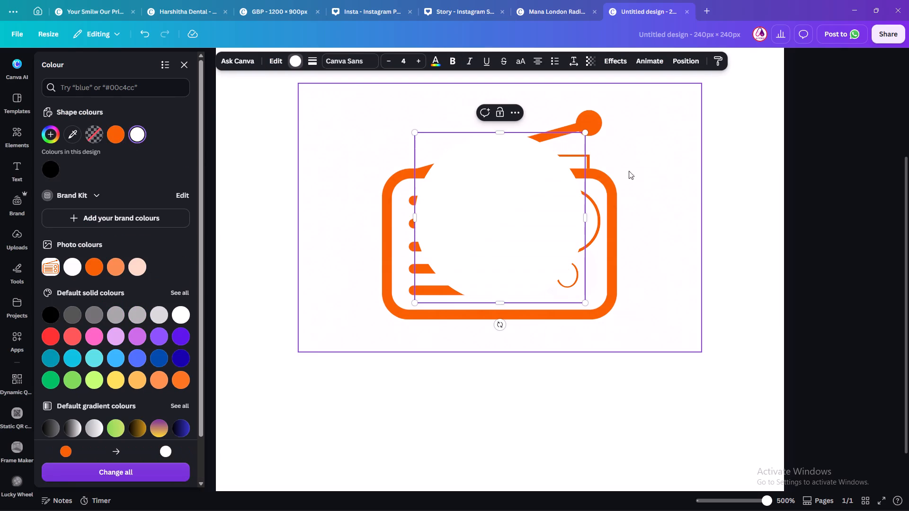
left_click_drag(584, 136, 437, 282)
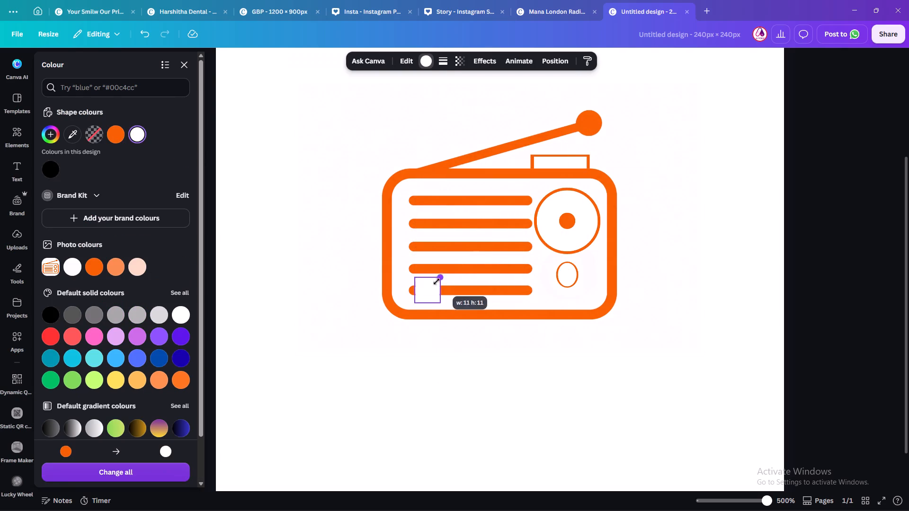
left_click_drag(437, 282, 431, 291)
left_click_drag(430, 326, 597, 154)
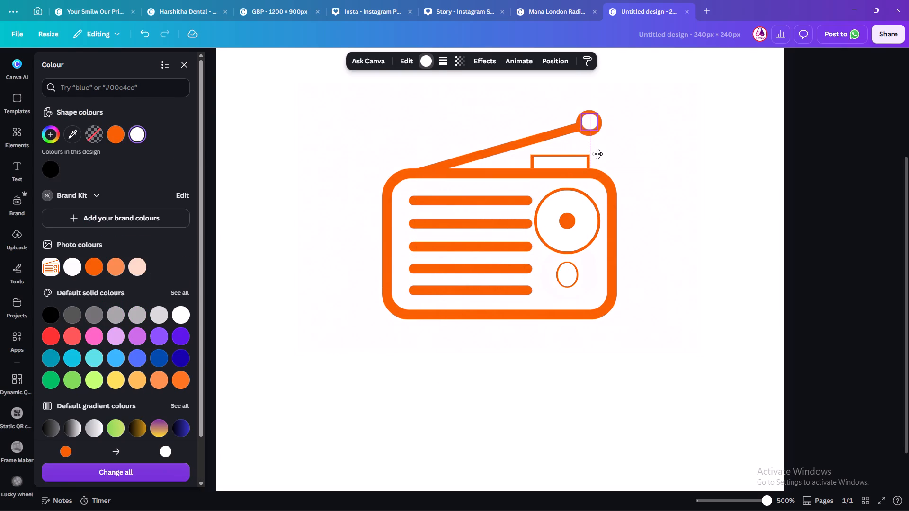
left_click_drag(597, 154, 597, 152)
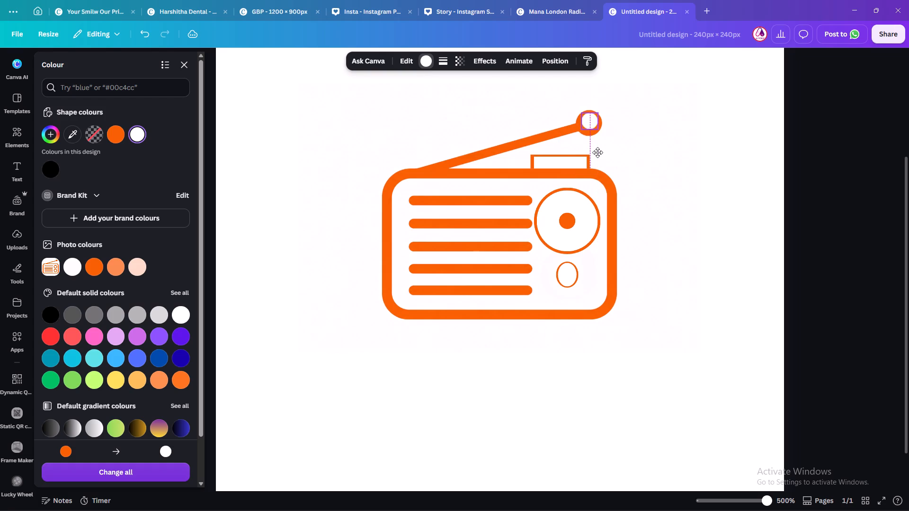
left_click_drag(597, 152, 597, 154)
Nudge the white circle into the centre of the antenna's orange ball to form an even ring.
key("Up")
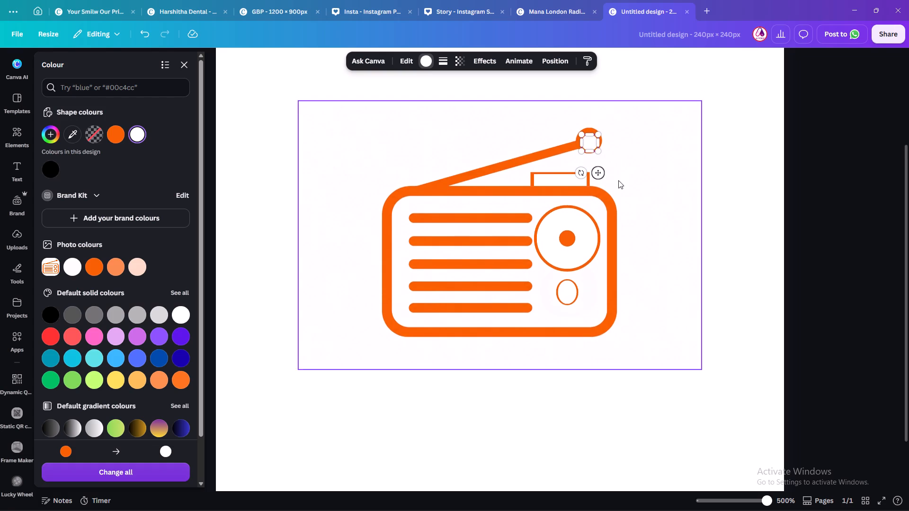
key("Up")
left_click(591, 167)
key("Up")
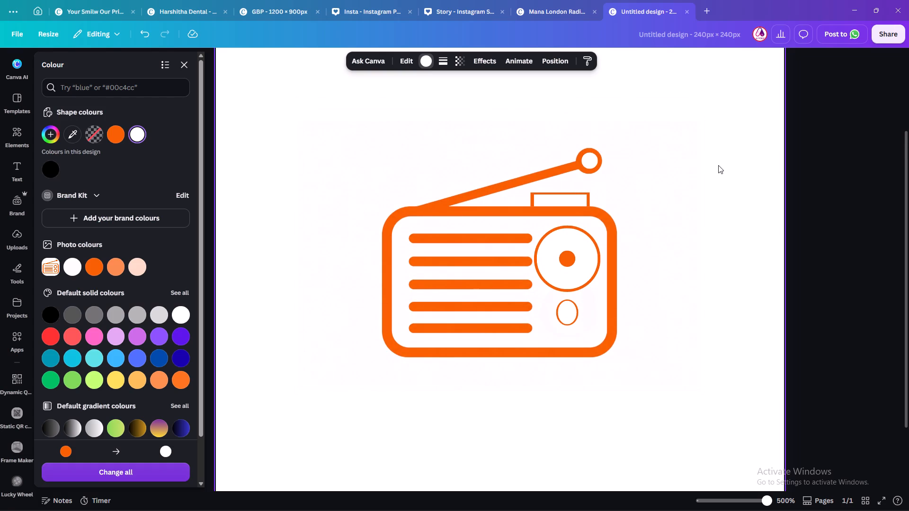
key("Left")
key("Right")
left_click(700, 240)
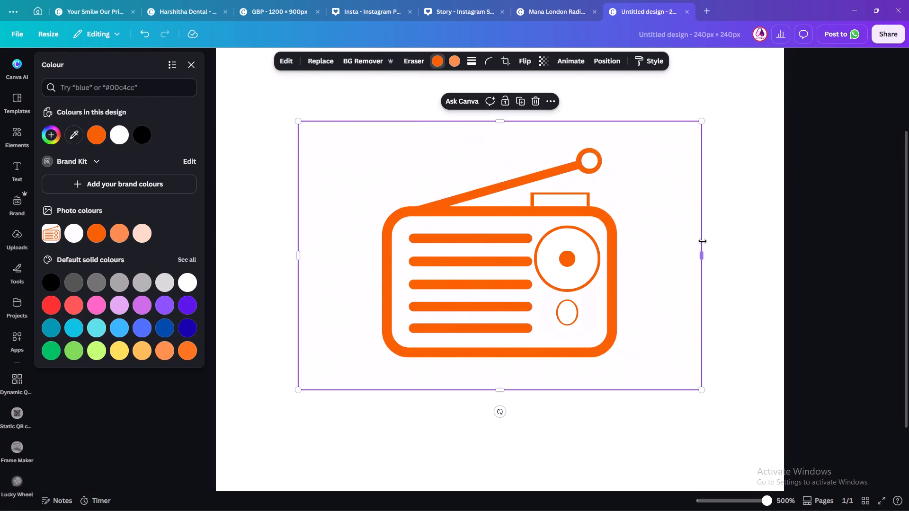
Compare with the reference logo, shrink the lower dial's white oval slightly, and recentre it in the orange oval for a thicker ring.
key("alt+Tab")
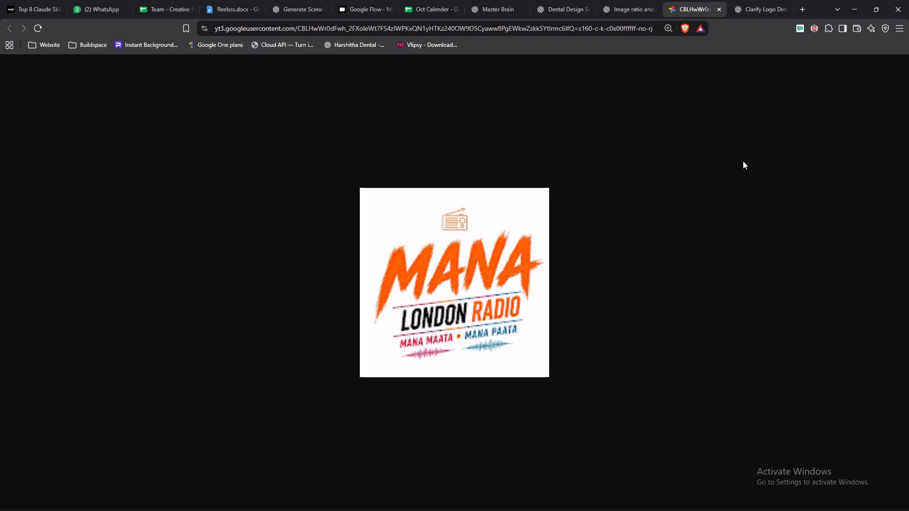
key("alt+Tab")
key("alt+Tab")
key("alt+Tab")
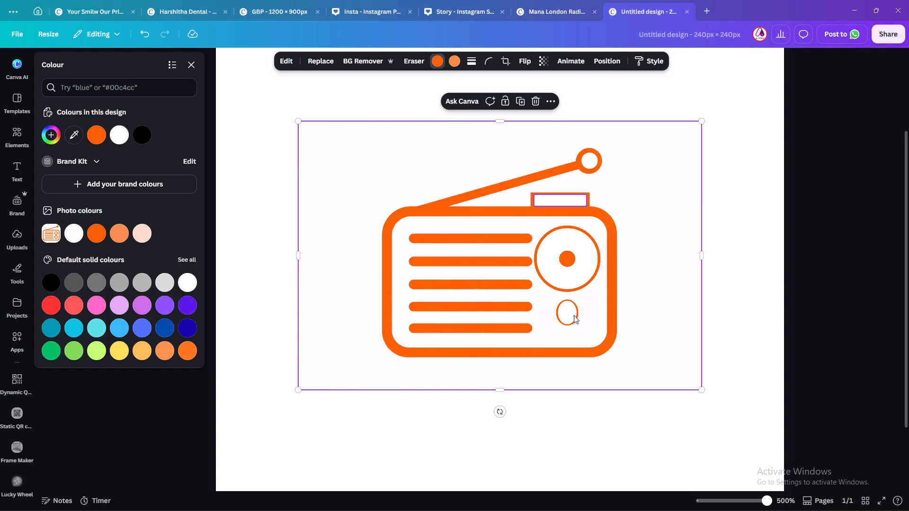
left_click(567, 312)
left_click(570, 303)
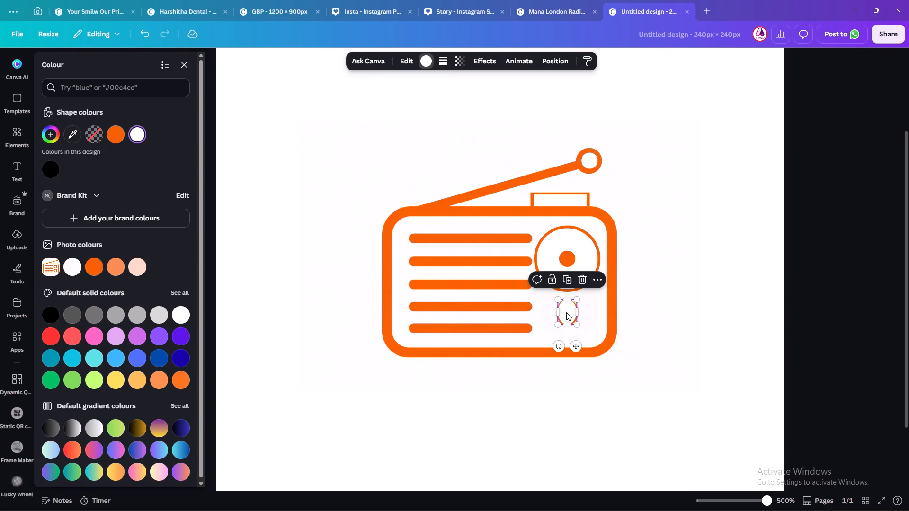
left_click_drag(568, 308, 547, 308)
left_click(549, 325)
left_click(558, 300)
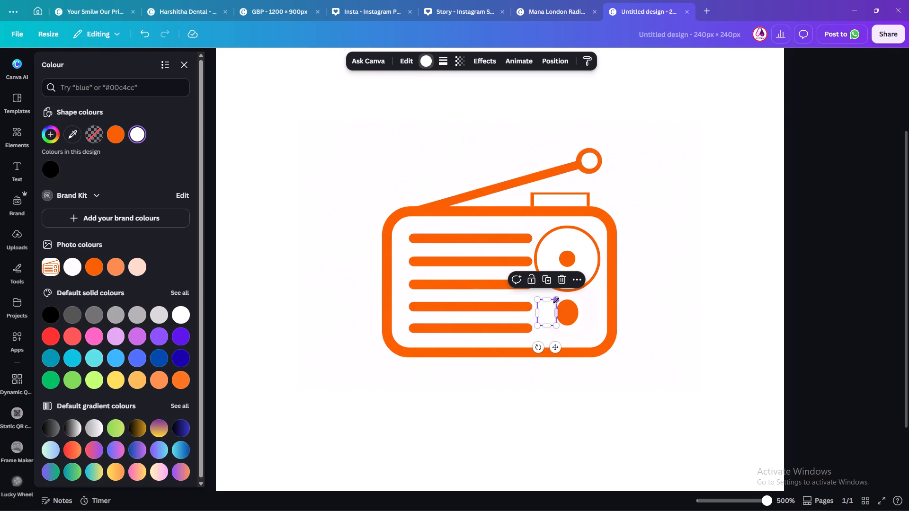
left_click_drag(554, 346, 574, 344)
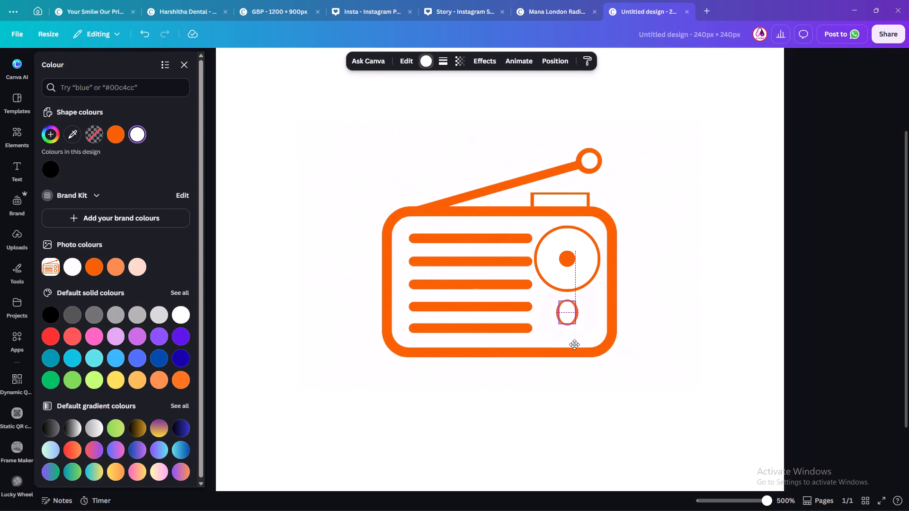
left_click_drag(574, 344, 574, 345)
left_click(675, 333)
Compare with the reference logo, select the upper dial's ring circles and centre dot together, and nudge them slightly right and down.
key("alt+Tab")
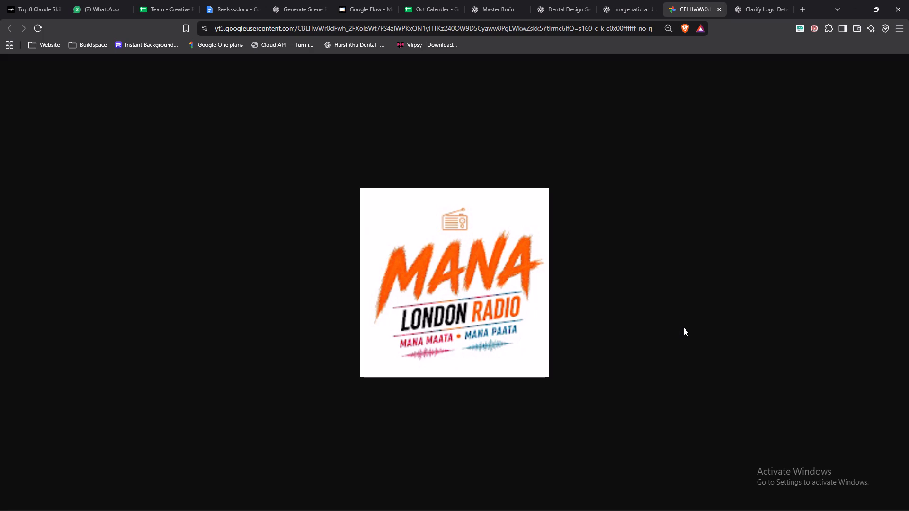
key("alt+Tab")
key("alt+Tab")
key("alt+Tab")
left_click(581, 263)
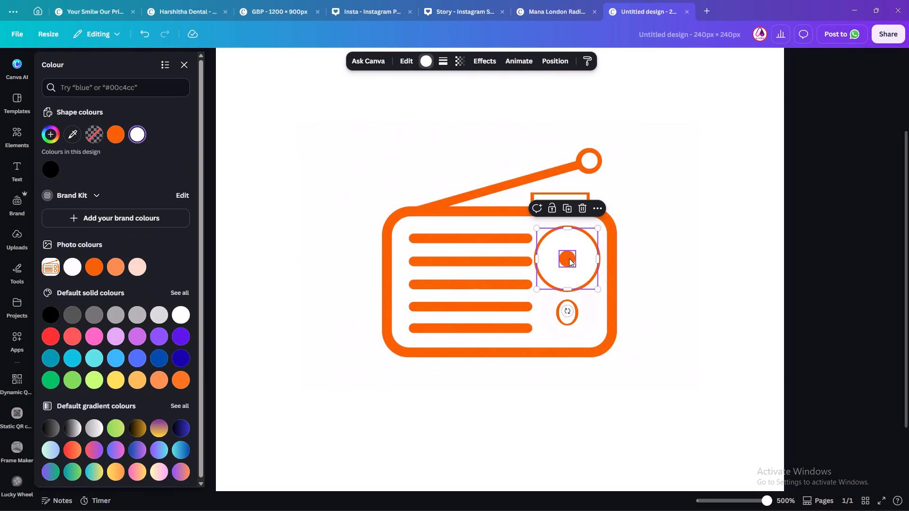
left_click(569, 258, "shift")
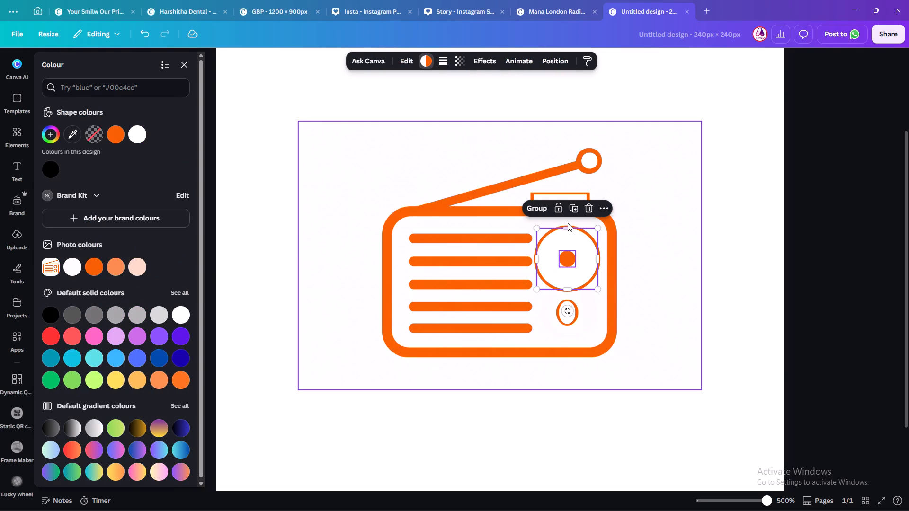
left_click(568, 223)
left_click(572, 227)
left_click(578, 232)
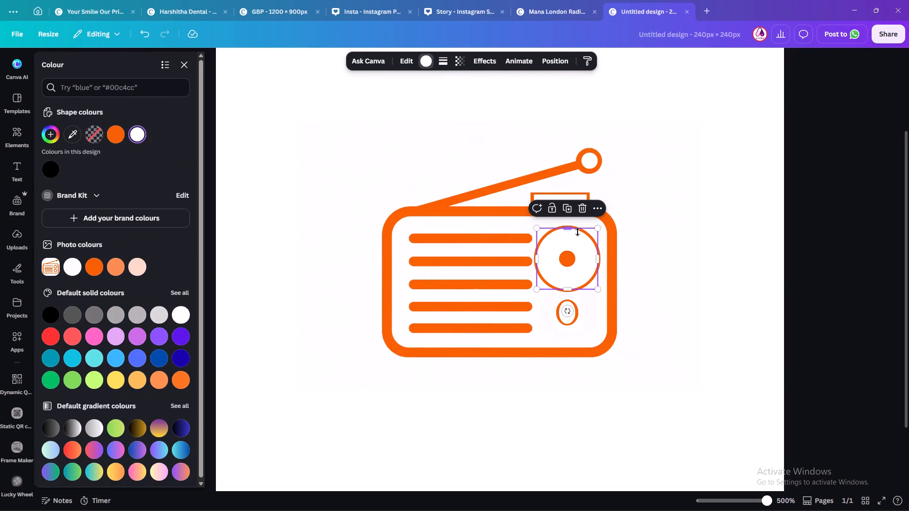
left_click(577, 225)
left_click(569, 222)
left_click(570, 225)
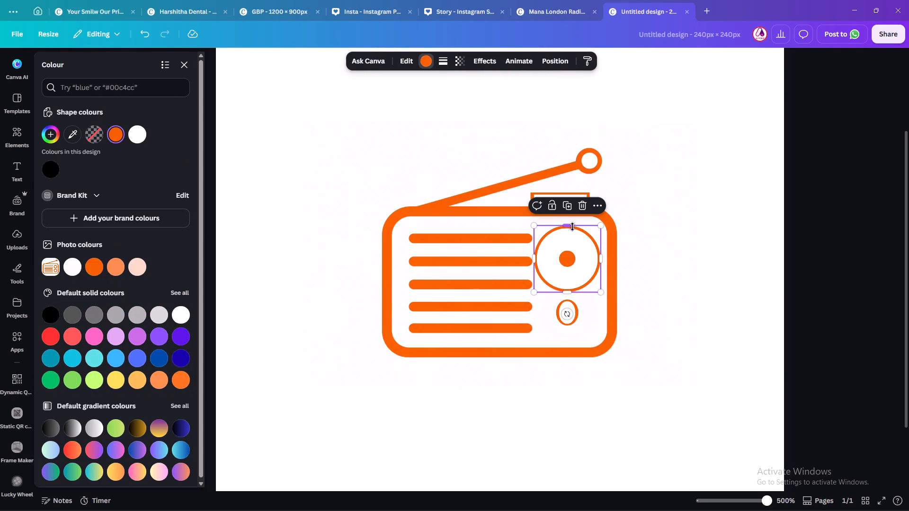
left_click(583, 231, "shift")
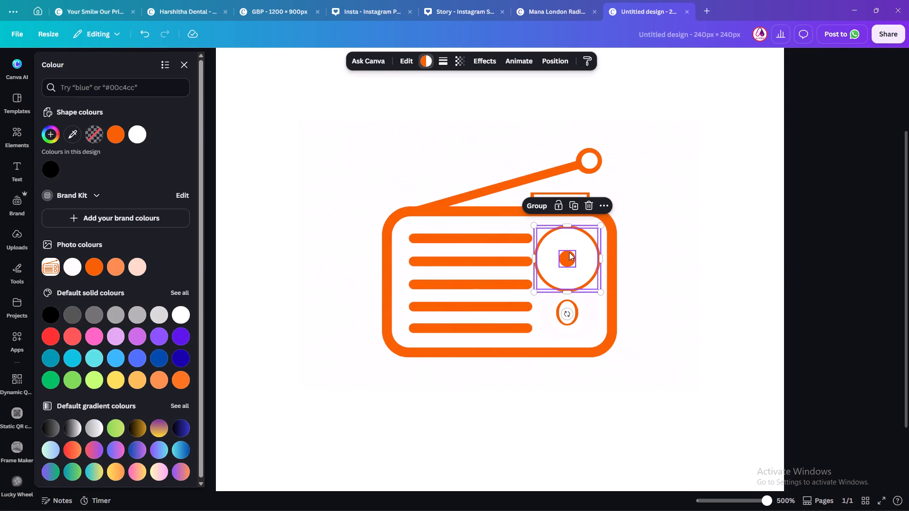
left_click(569, 252, "shift")
left_click(579, 278)
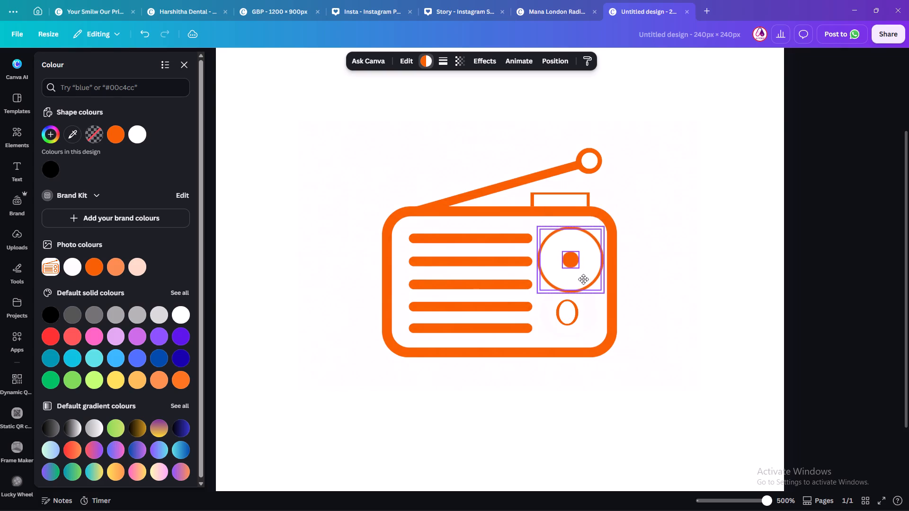
key("Left")
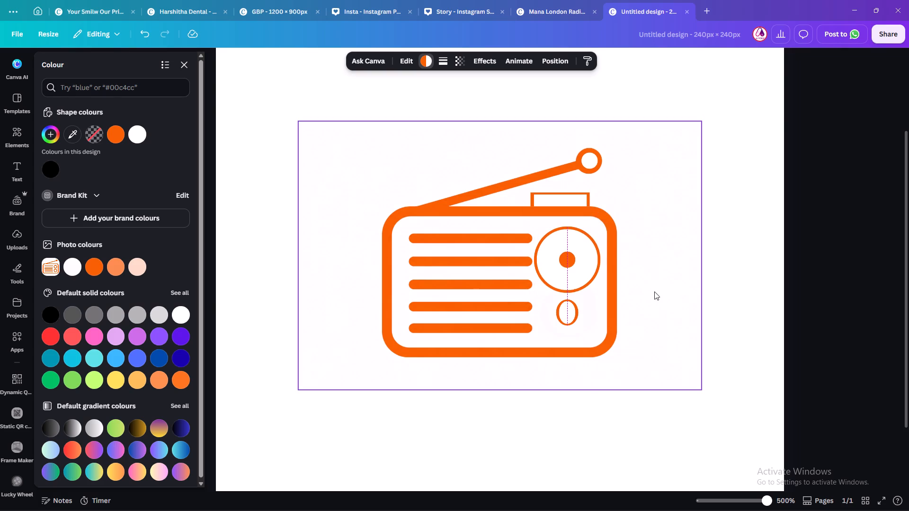
key("Right")
key("Up")
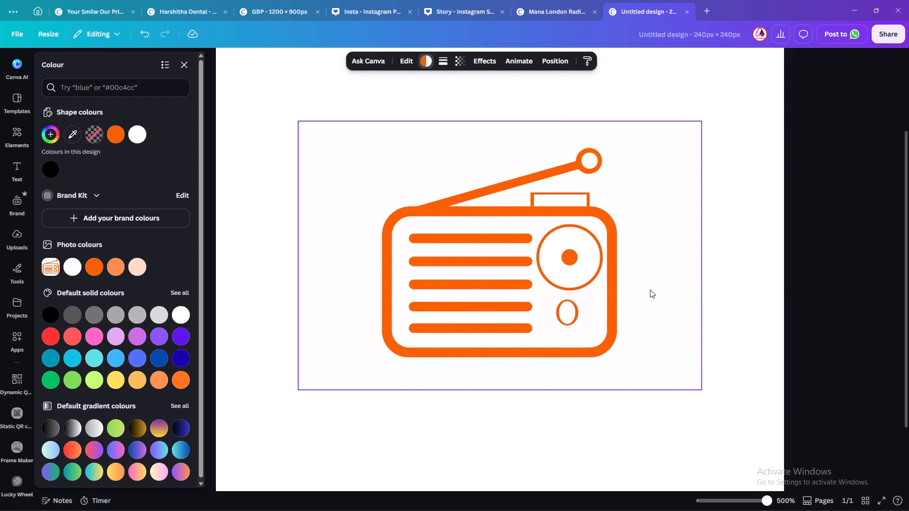
key("Down")
Select both ovals of the lower dial and nudge them right to align beneath the upper dial.
left_click(565, 327)
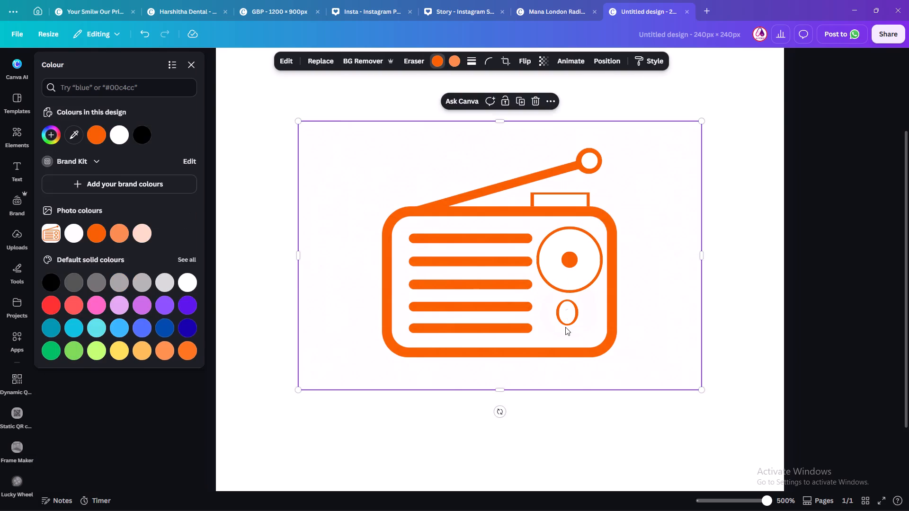
left_click(564, 325)
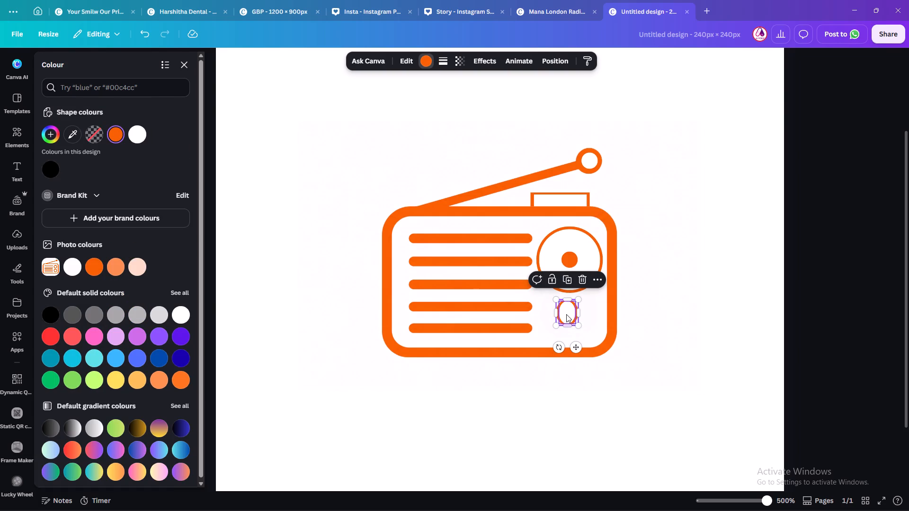
left_click(566, 314, "shift")
key("Right")
left_click(753, 297)
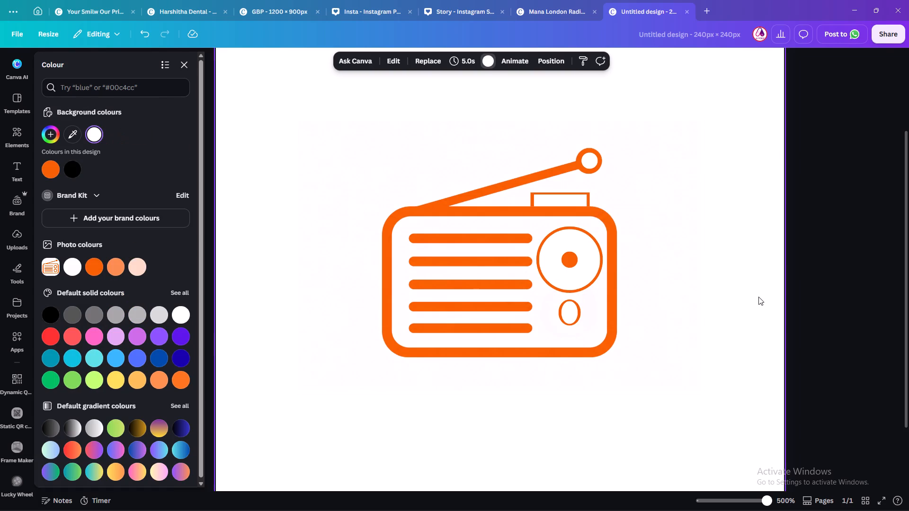
Compare with the reference logo and shrink the orange rectangle on top of the radio to about 20 wide and 5 high.
key("alt+Tab")
key("alt+Tab")
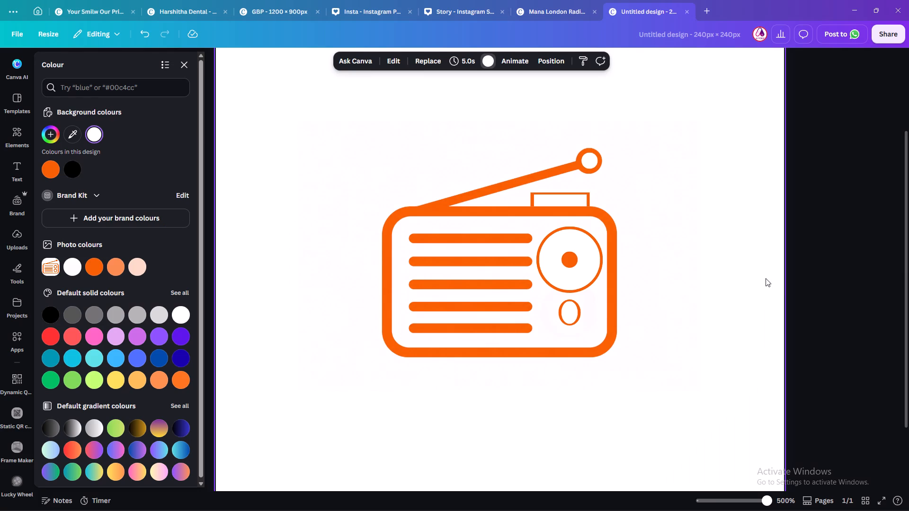
key("alt+Tab")
key("alt+Tab")
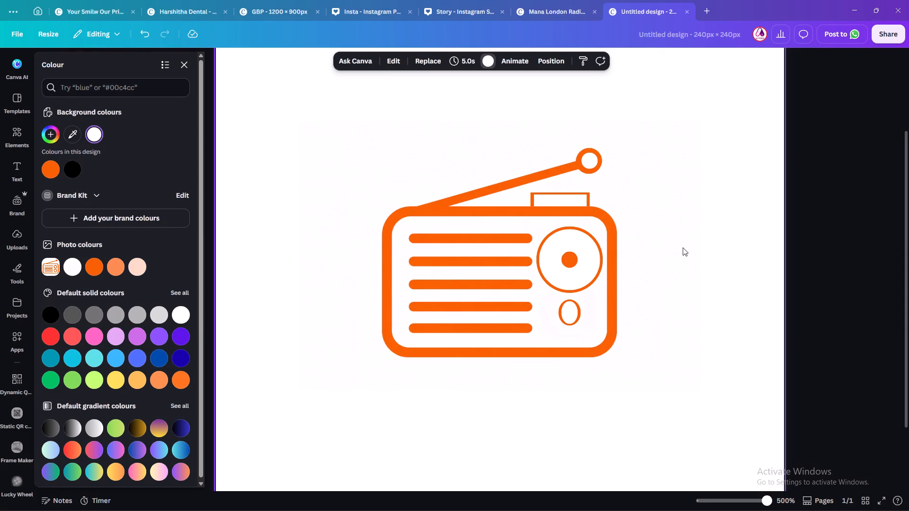
key("alt+Tab")
key("alt+Tab")
left_click(589, 201)
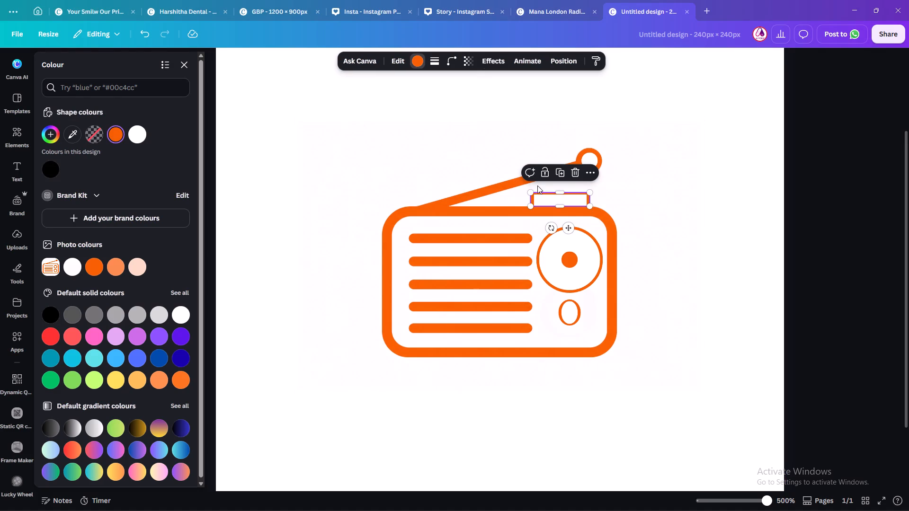
left_click_drag(589, 193, 578, 196)
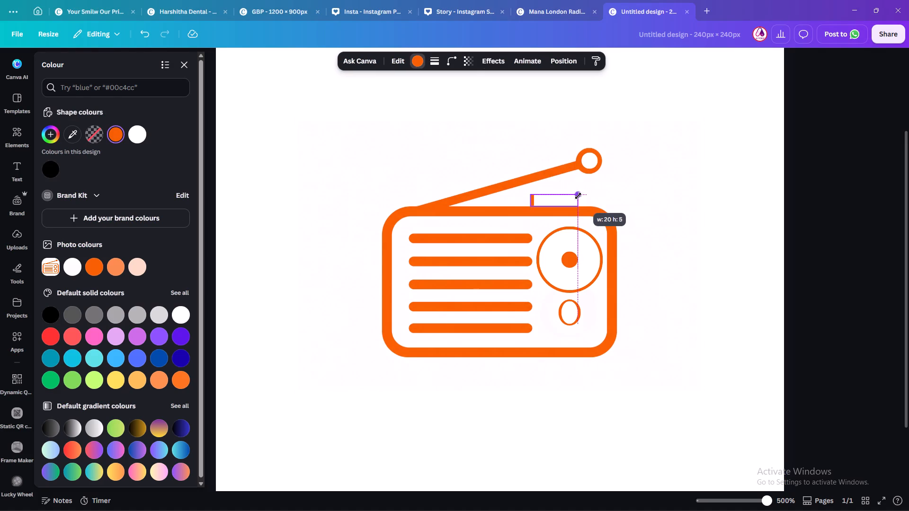
left_click_drag(578, 196, 578, 196)
Narrow the white rectangle to fit inside the orange one and nudge it down to form an even border.
left_click(559, 202)
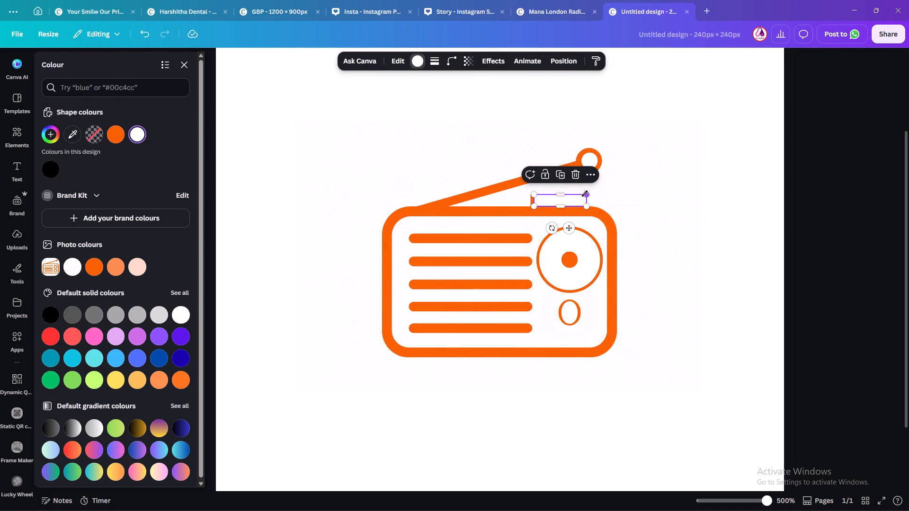
left_click_drag(587, 194, 575, 203)
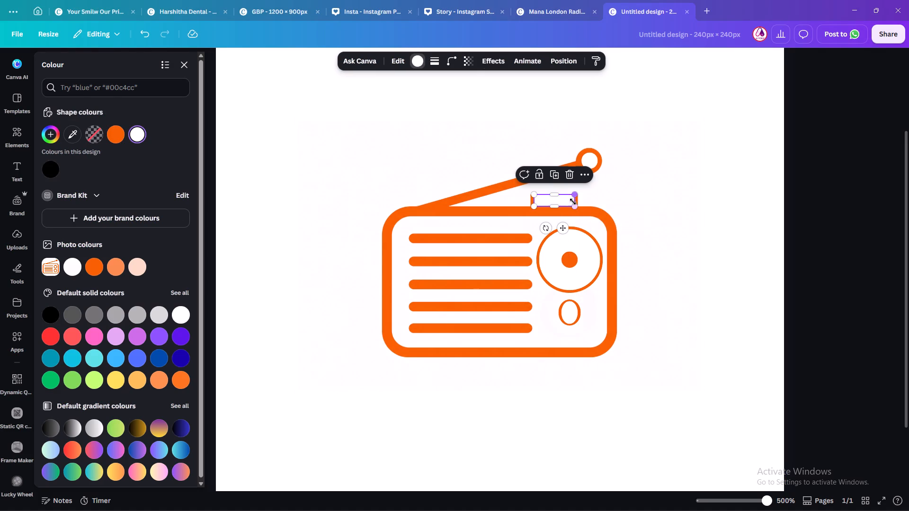
left_click_drag(557, 195, 557, 205)
left_click_drag(575, 194, 575, 194)
left_click_drag(575, 194, 574, 214)
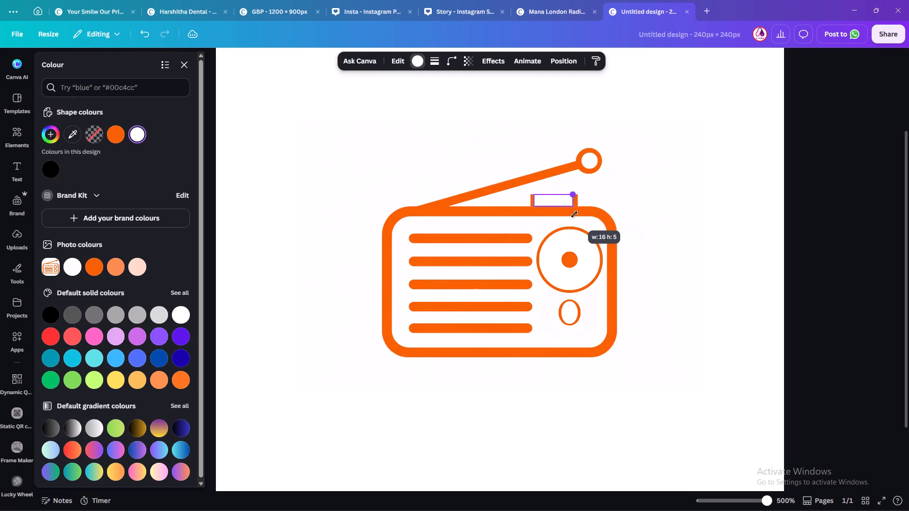
left_click_drag(574, 214, 574, 215)
left_click(562, 226)
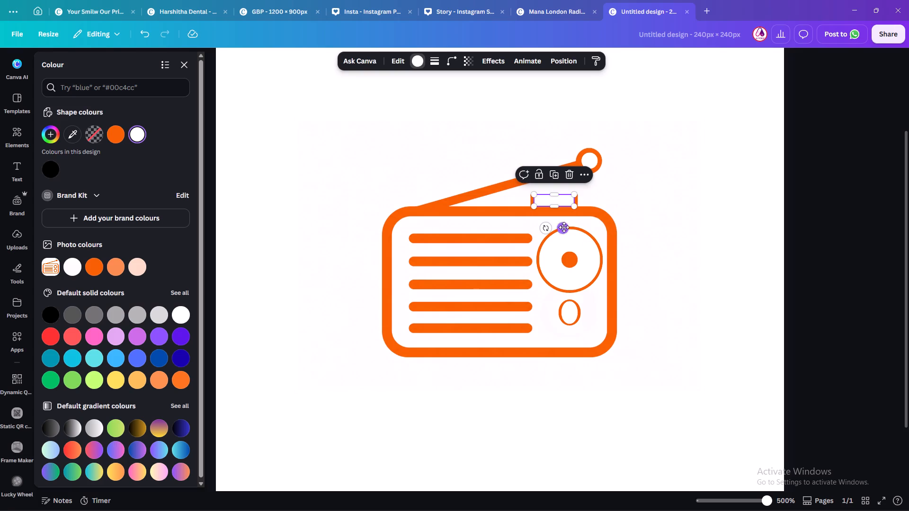
key("Down")
left_click(559, 181)
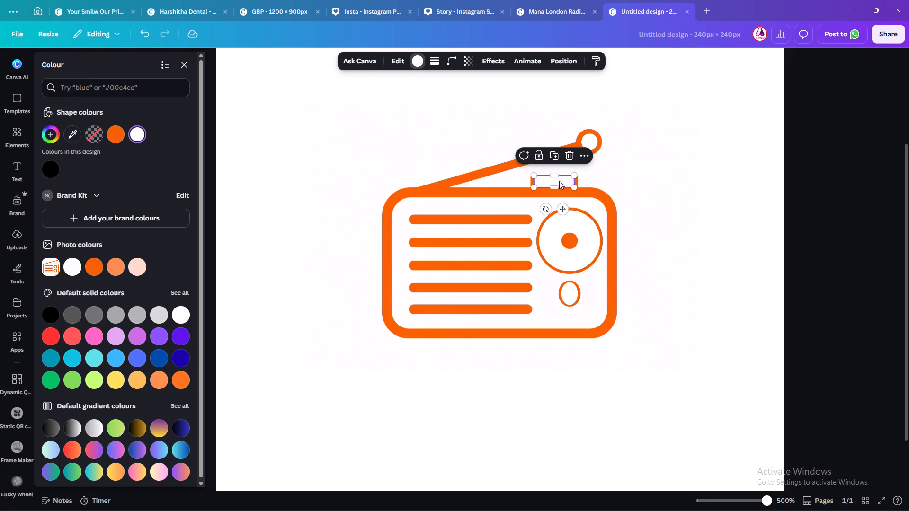
key("Down")
left_click(742, 273)
Check the reference logo, add a straight line to the design, and colour it orange.
key("alt+Tab")
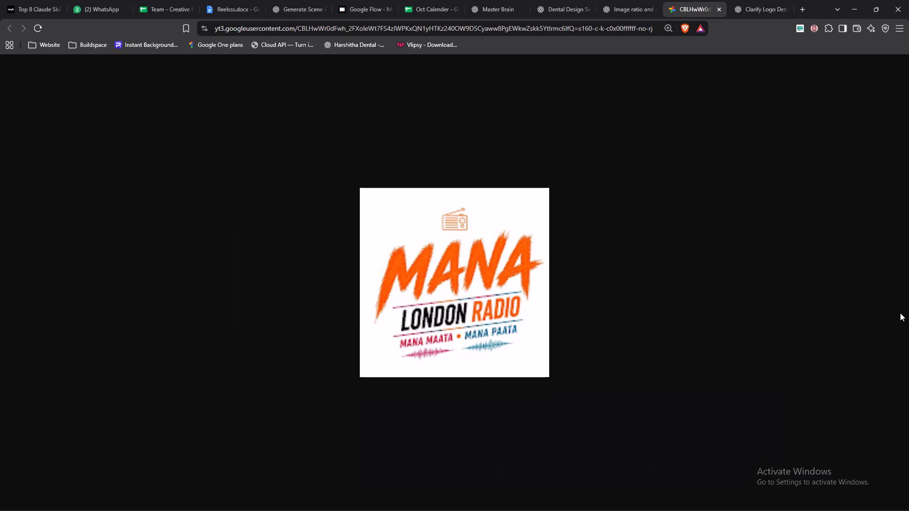
key("alt+Tab")
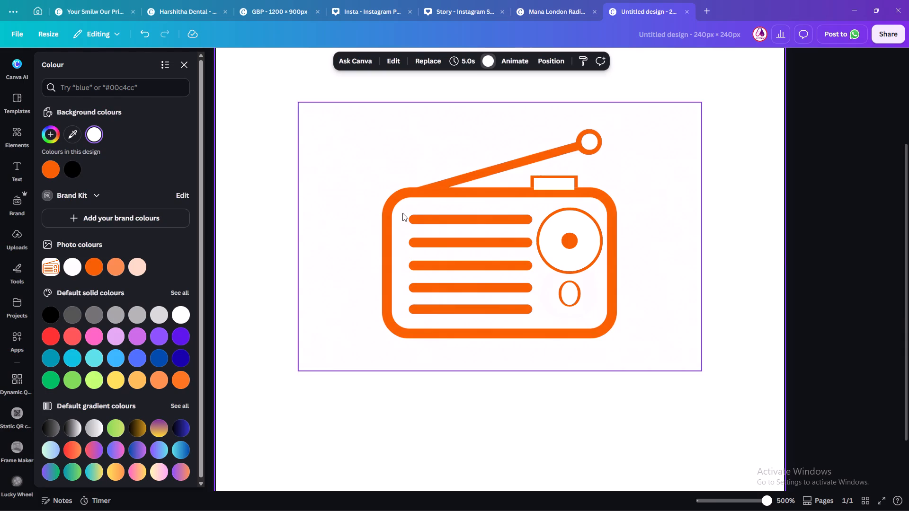
key("l")
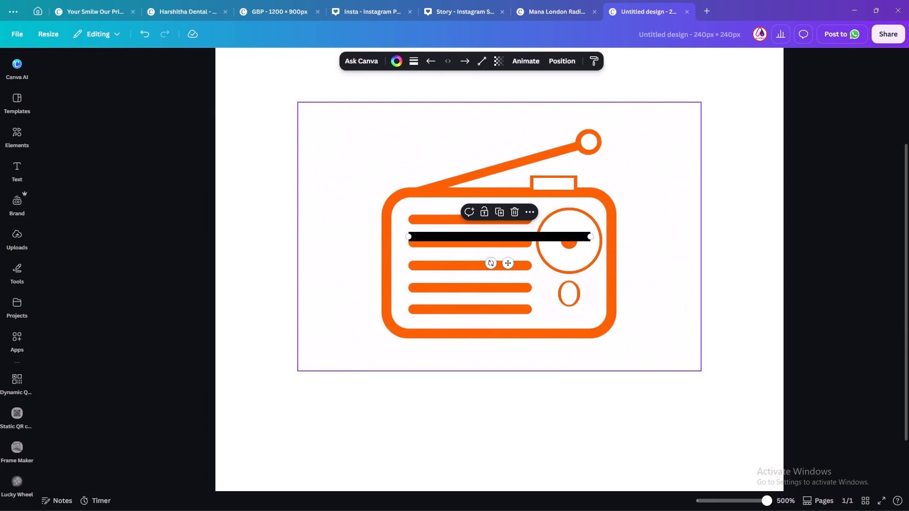
left_click(397, 64)
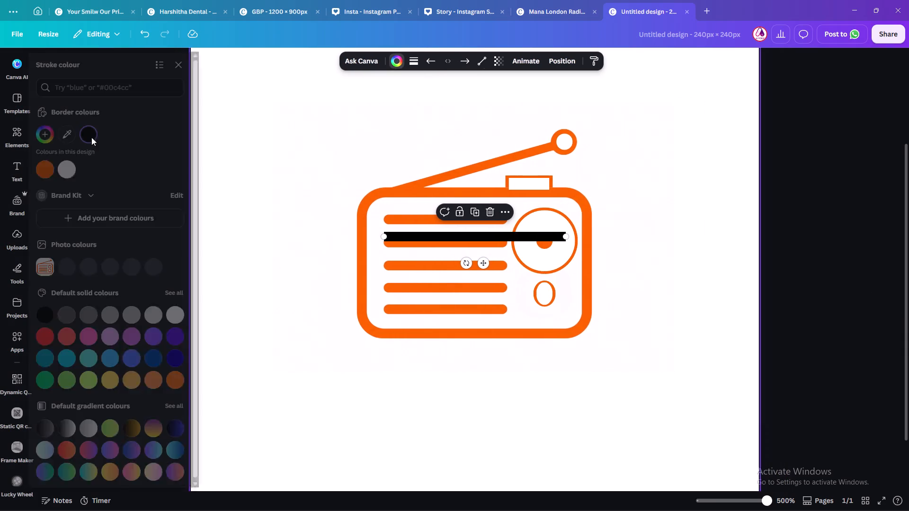
left_click(50, 167)
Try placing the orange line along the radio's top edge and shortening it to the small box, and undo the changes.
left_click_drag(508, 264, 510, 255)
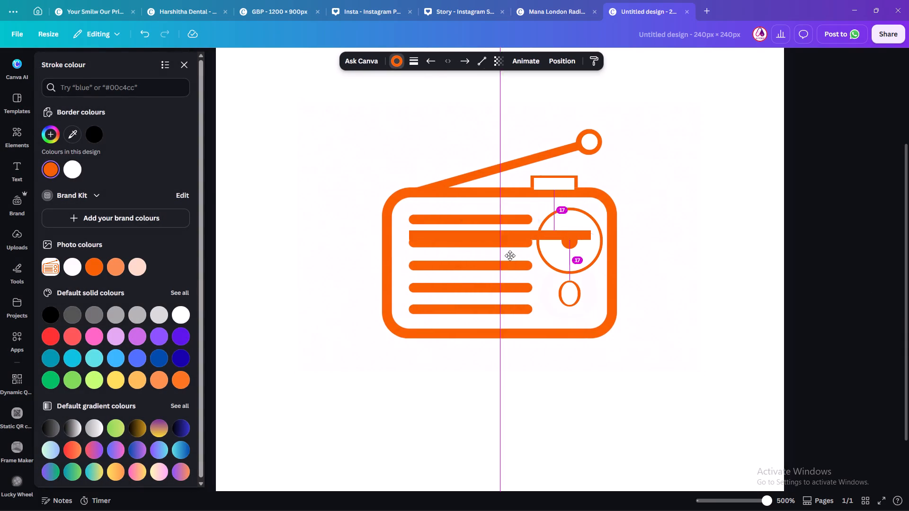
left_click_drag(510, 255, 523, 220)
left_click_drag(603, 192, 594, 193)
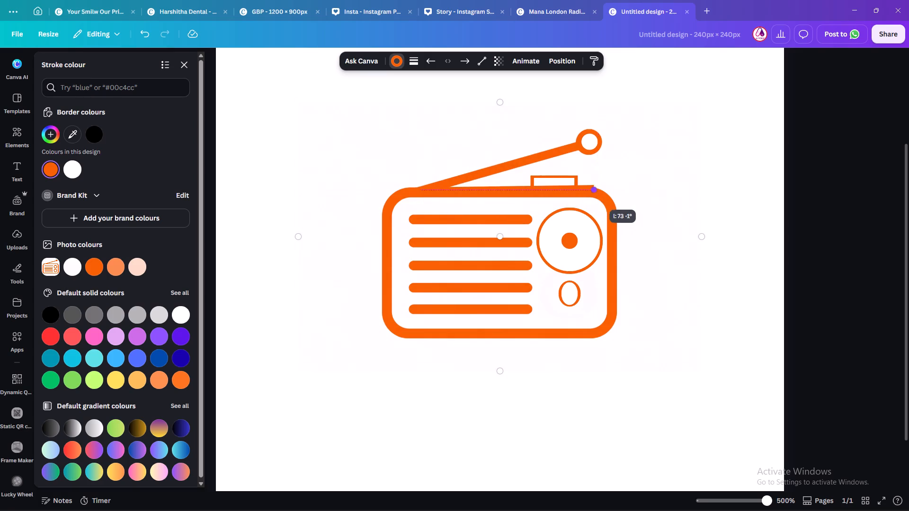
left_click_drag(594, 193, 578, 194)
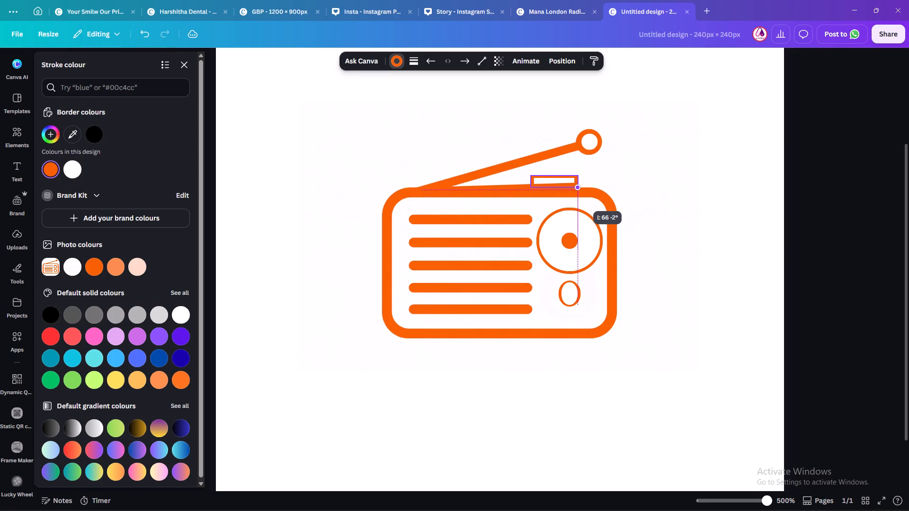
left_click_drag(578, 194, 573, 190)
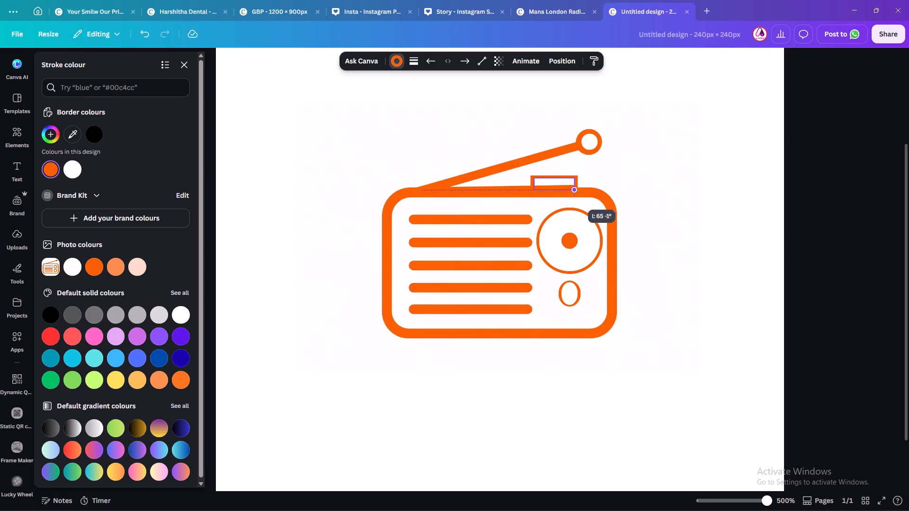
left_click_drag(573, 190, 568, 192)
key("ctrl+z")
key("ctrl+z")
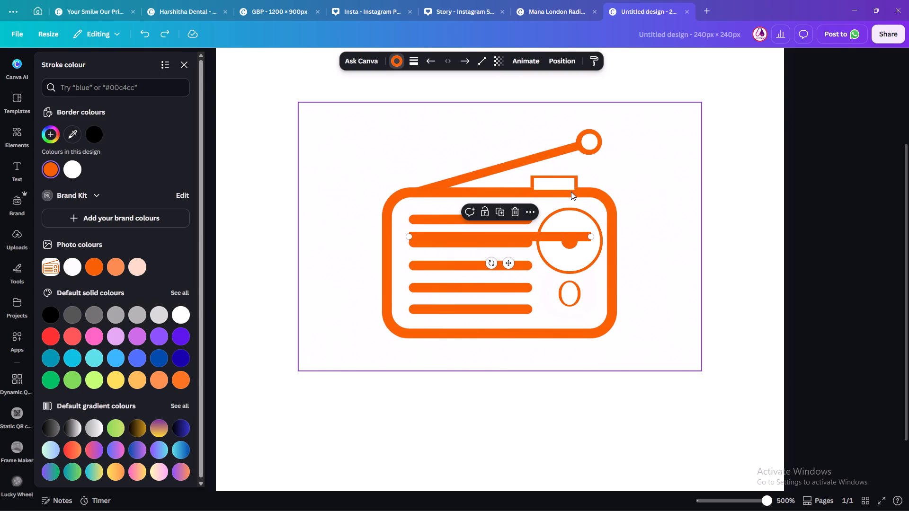
Shorten the orange line, lay it along the radio's top edge beneath the small box, and compare the icon with the reference logo.
left_click_drag(509, 263, 509, 249)
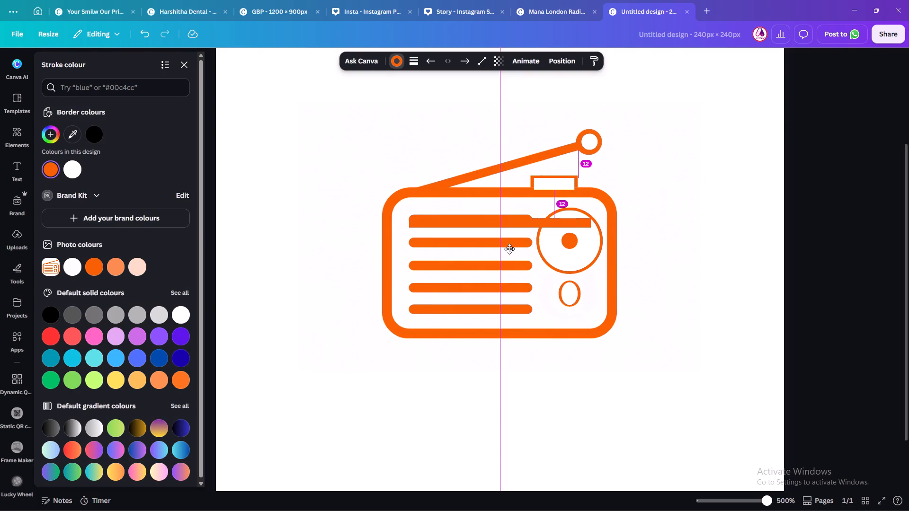
left_click_drag(509, 249, 348, 167)
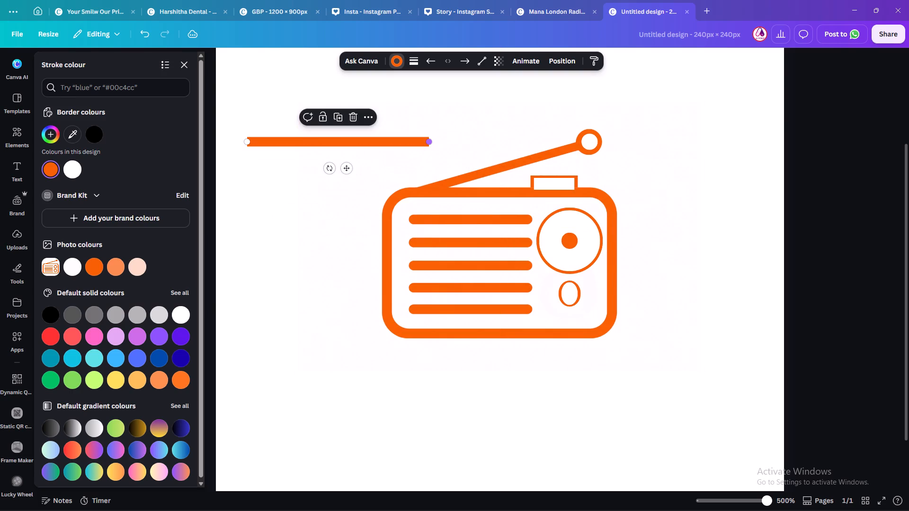
left_click_drag(428, 142, 395, 144)
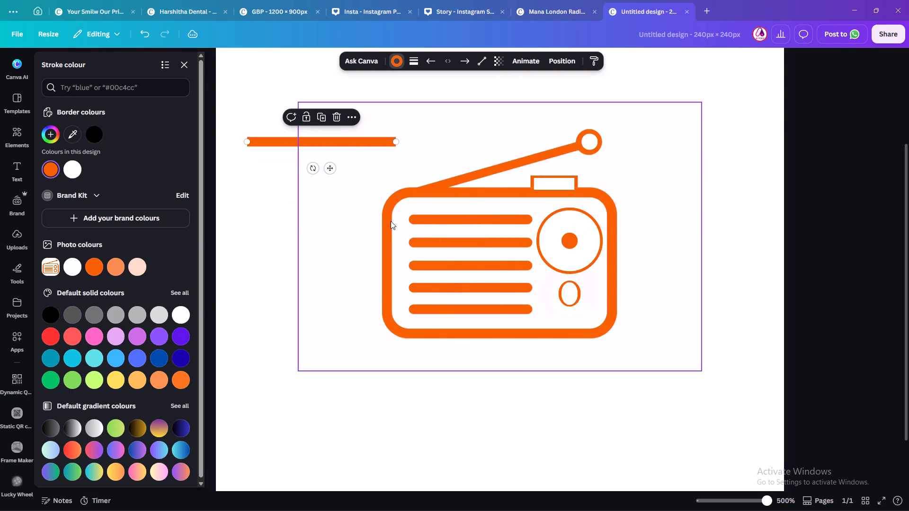
left_click_drag(328, 165, 523, 215)
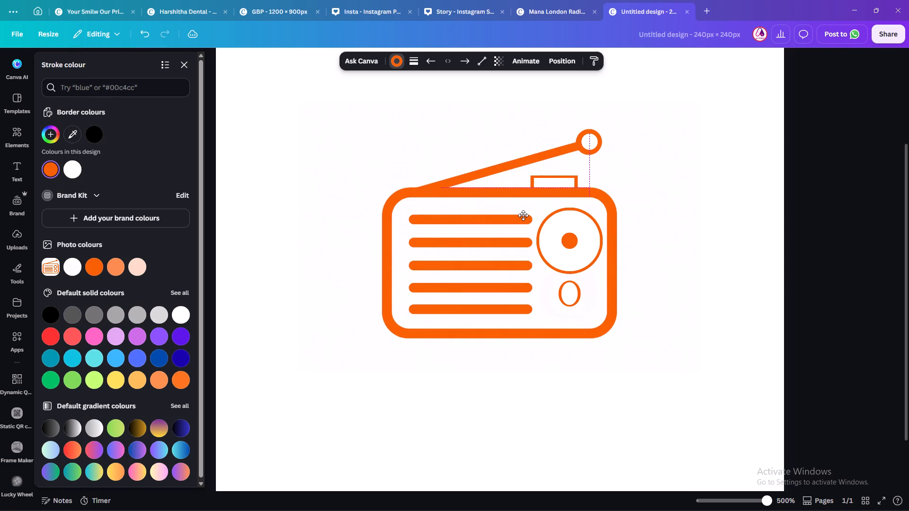
left_click_drag(523, 215, 524, 215)
left_click(685, 182)
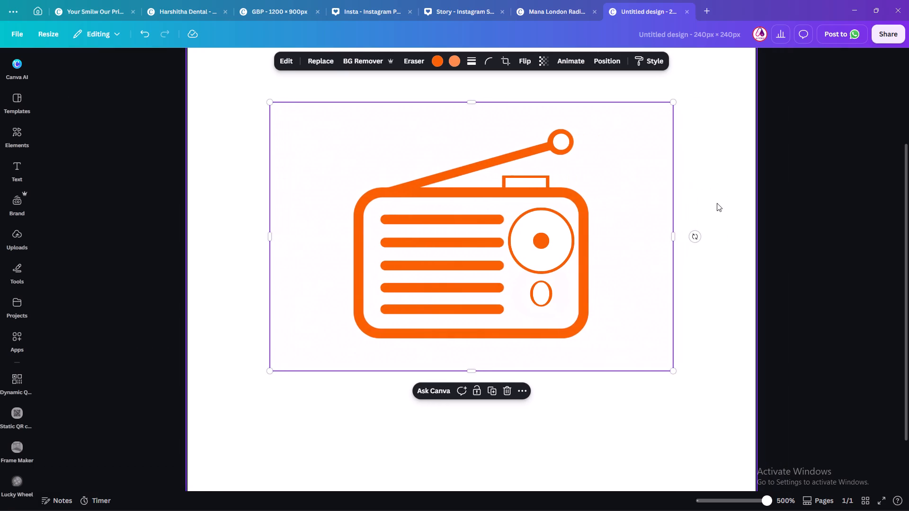
key("alt+Tab")
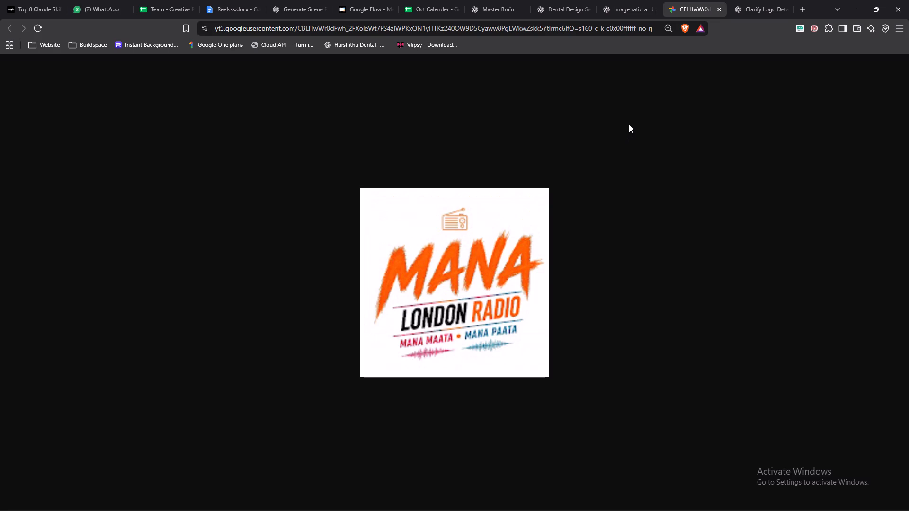
key("alt+Tab")
key("alt+Tab")
key("alt+Tab")
key("alt+Tab")
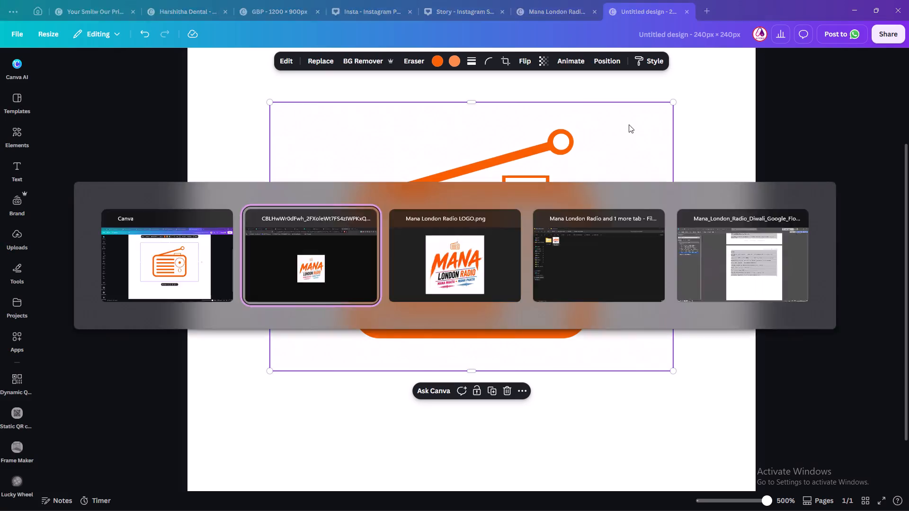
key("alt+Tab")
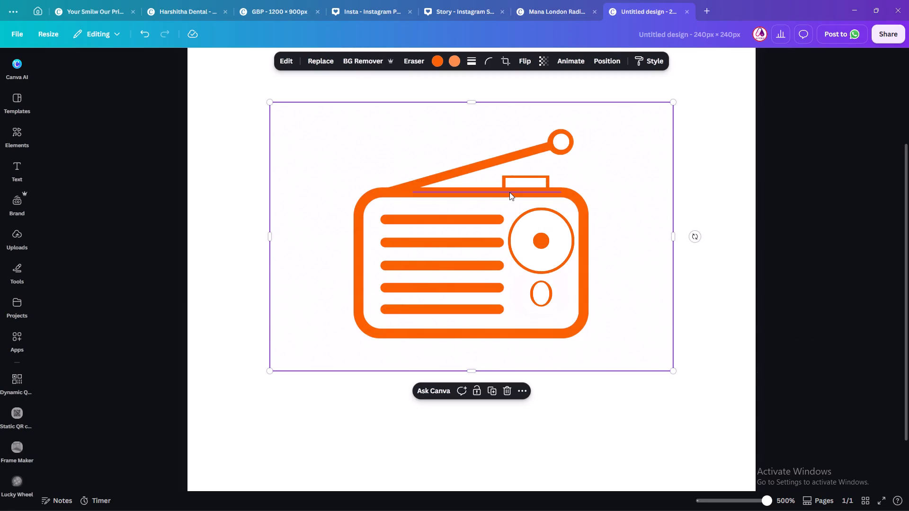
Download the radio icon design as a PNG named Radio in the Mana London Radio folder.
left_click(887, 34)
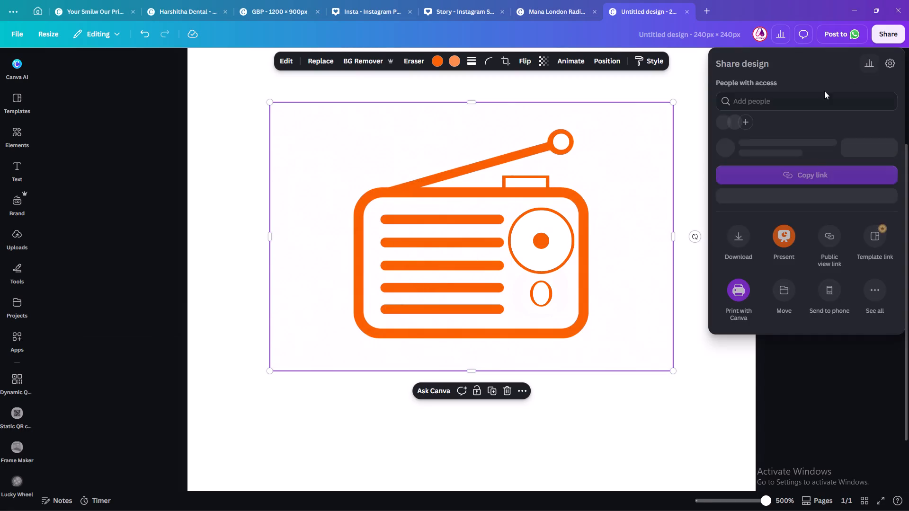
left_click(747, 260)
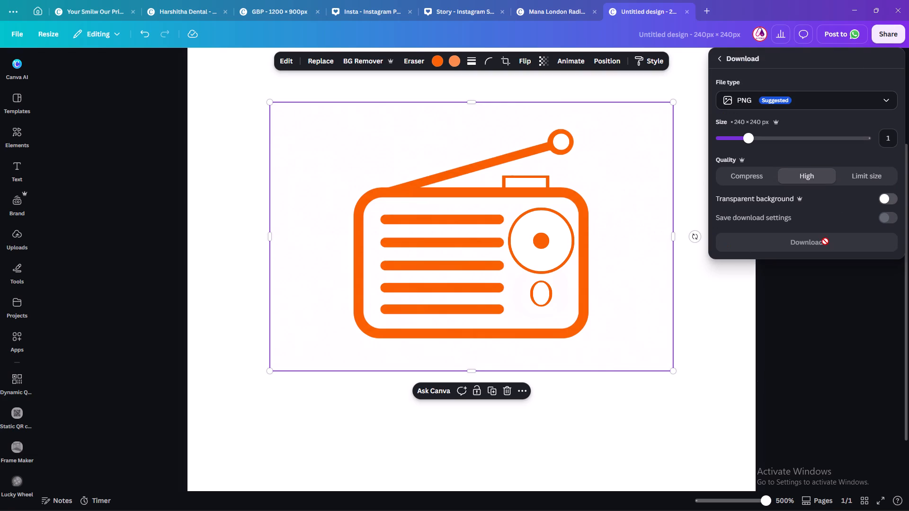
left_click(763, 244)
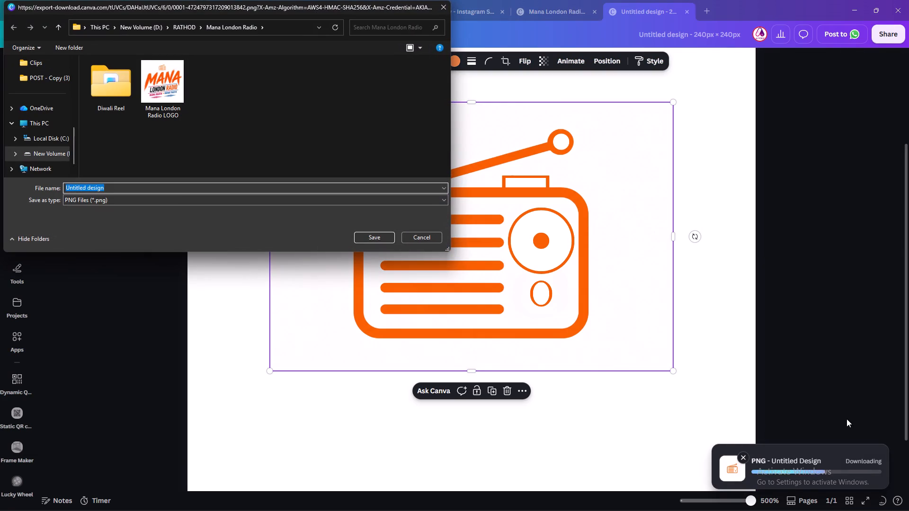
type("Radio")
key("Return")
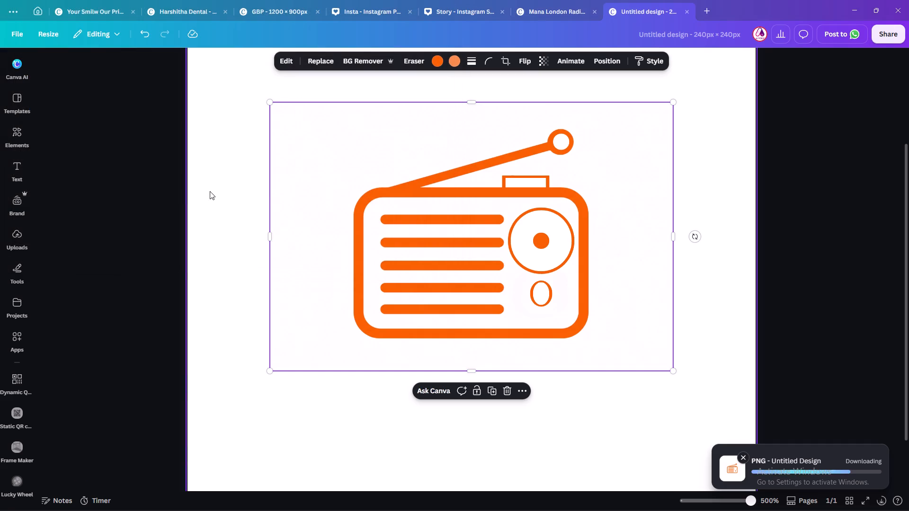
Upload the Radio image to the Mana London Radio LOGO design and add it to the page.
left_click(556, 4)
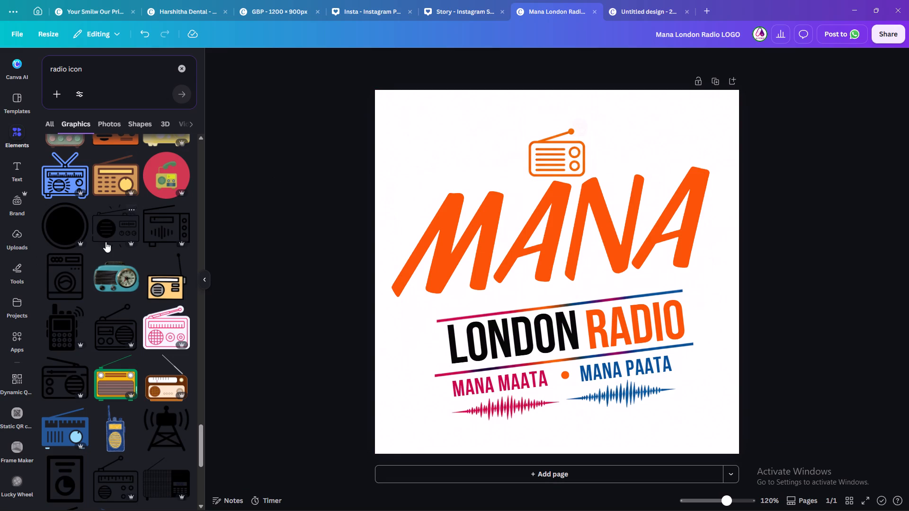
left_click(18, 233)
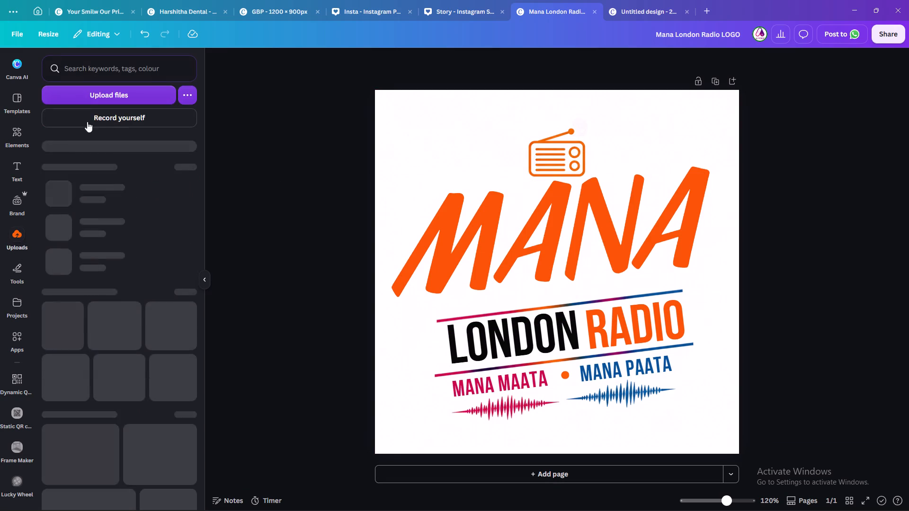
left_click(100, 102)
left_click(198, 95)
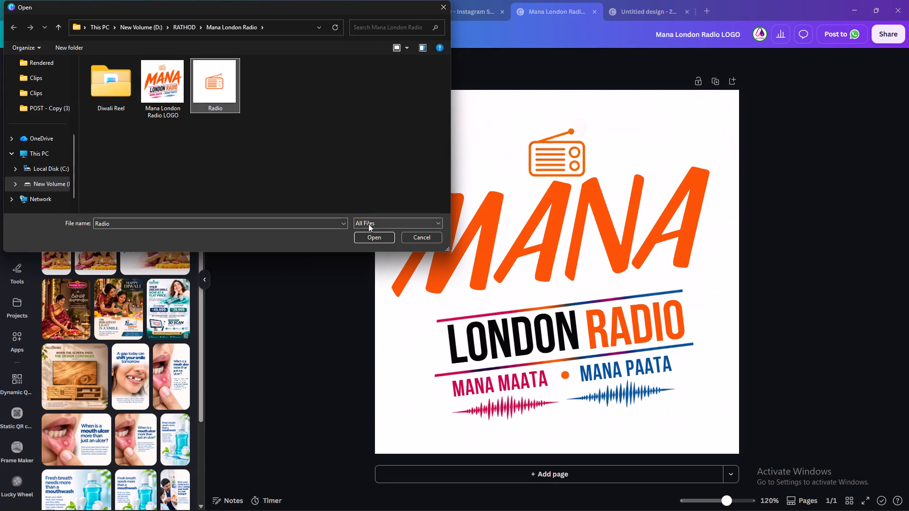
left_click(375, 237)
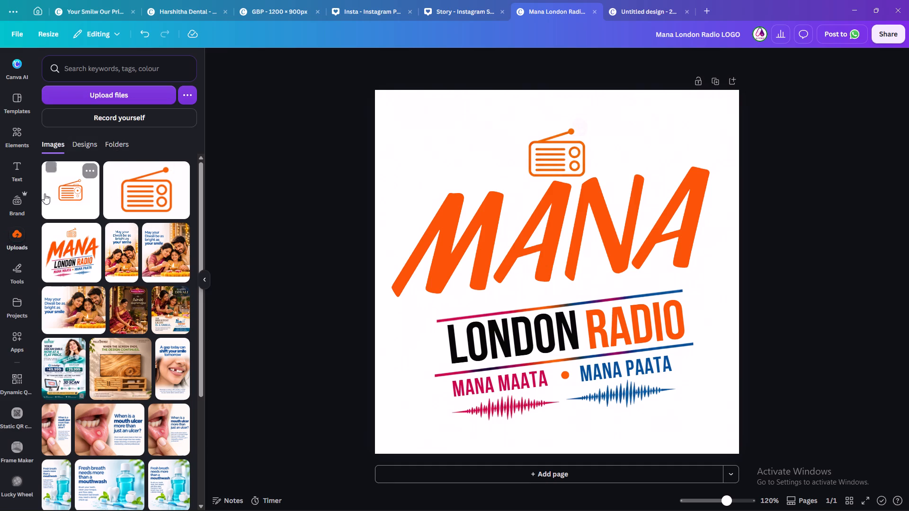
left_click(63, 194)
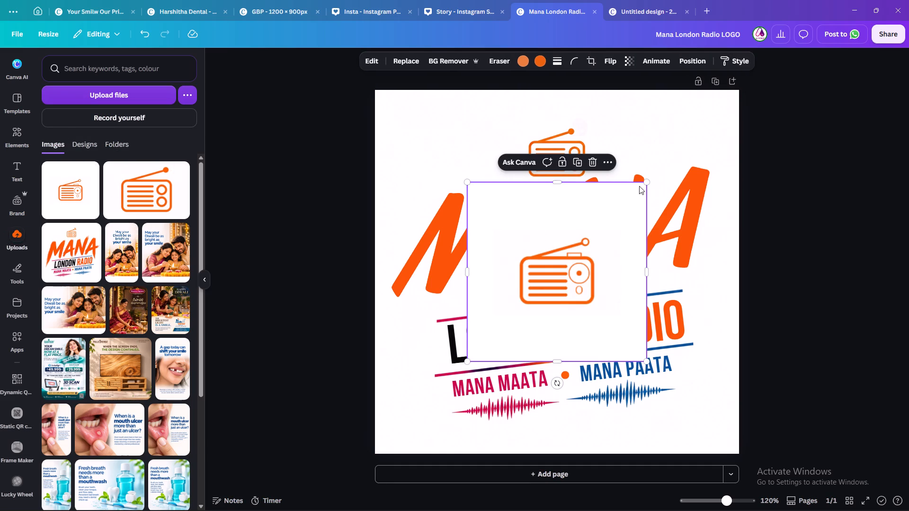
Shrink the added radio image and crop its white margins close around the icon, to about 150 wide.
left_click_drag(644, 182, 625, 212)
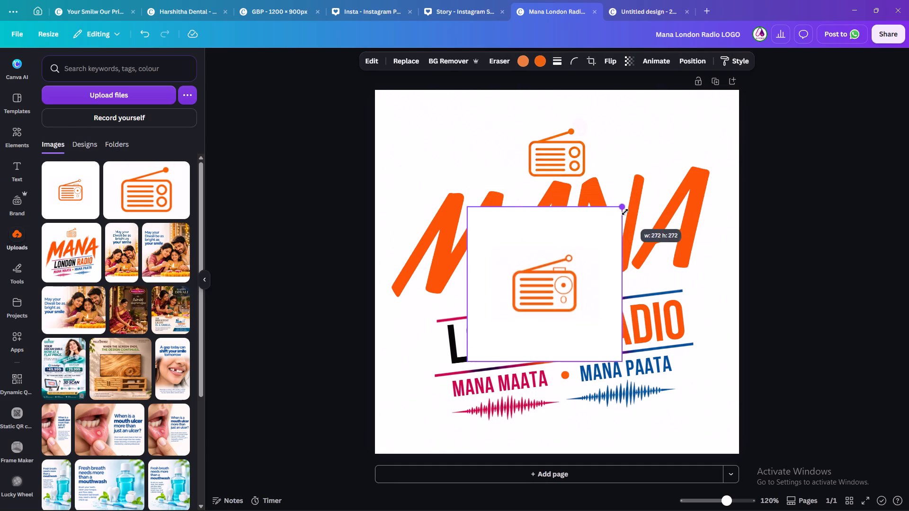
left_click_drag(625, 212, 633, 210)
left_click_drag(547, 203, 547, 230)
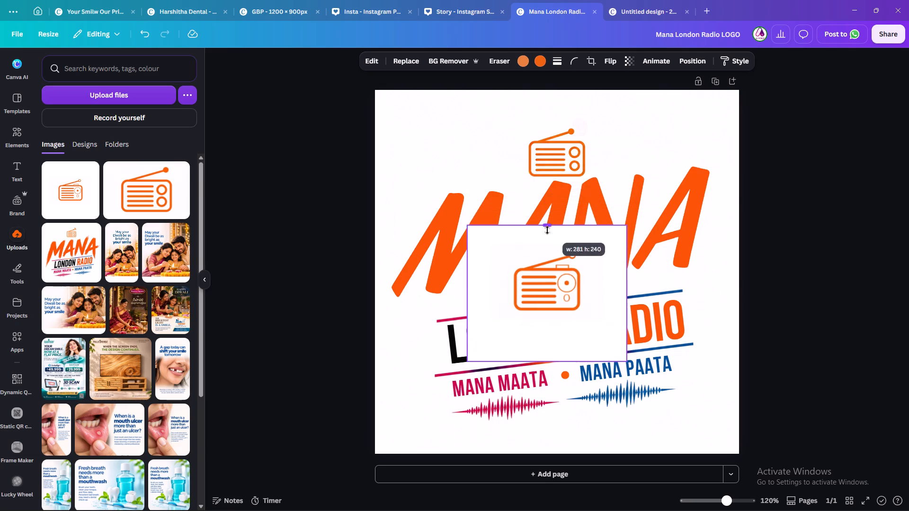
left_click_drag(547, 230, 547, 242)
left_click_drag(553, 362, 550, 324)
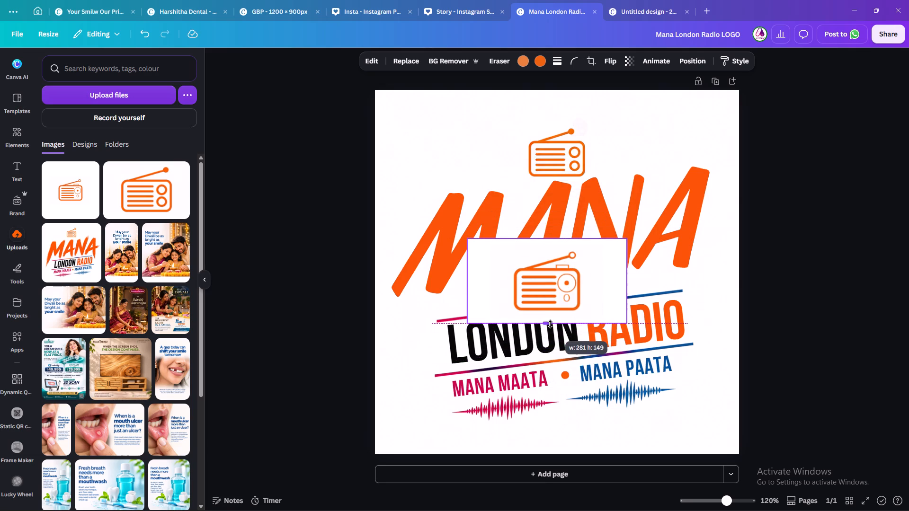
left_click_drag(550, 324, 551, 324)
left_click_drag(466, 278, 479, 278)
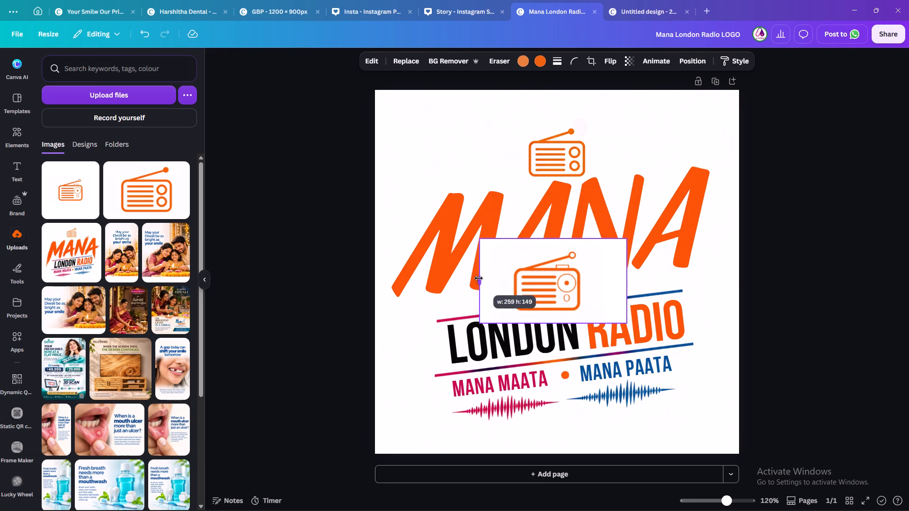
left_click_drag(479, 278, 505, 279)
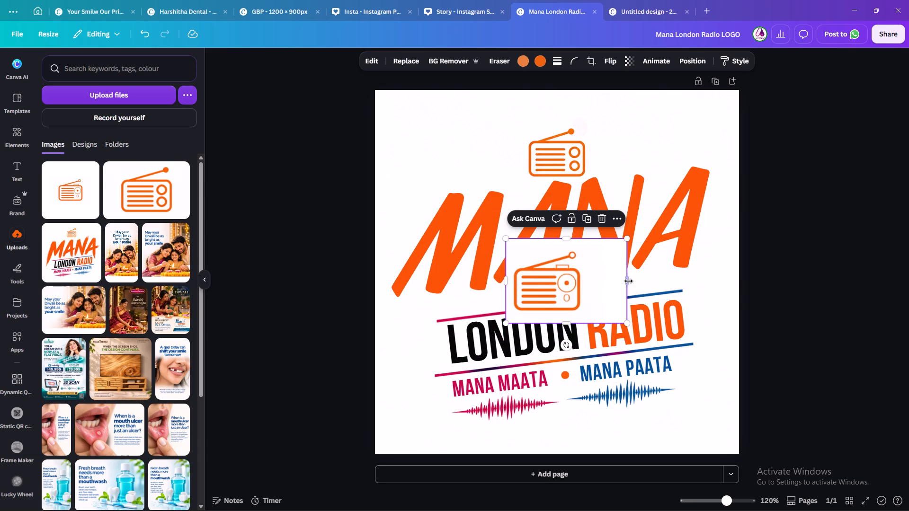
left_click_drag(629, 280, 593, 283)
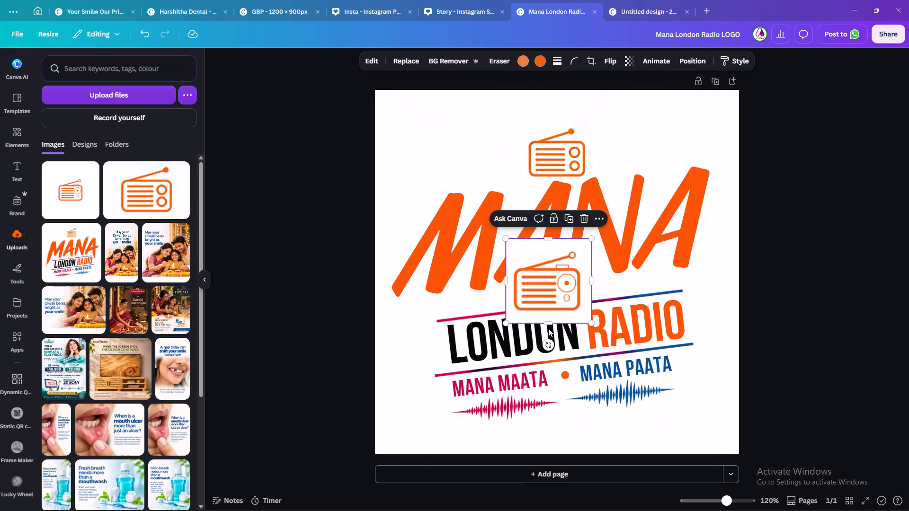
left_click_drag(547, 324, 549, 314)
left_click_drag(551, 240, 551, 248)
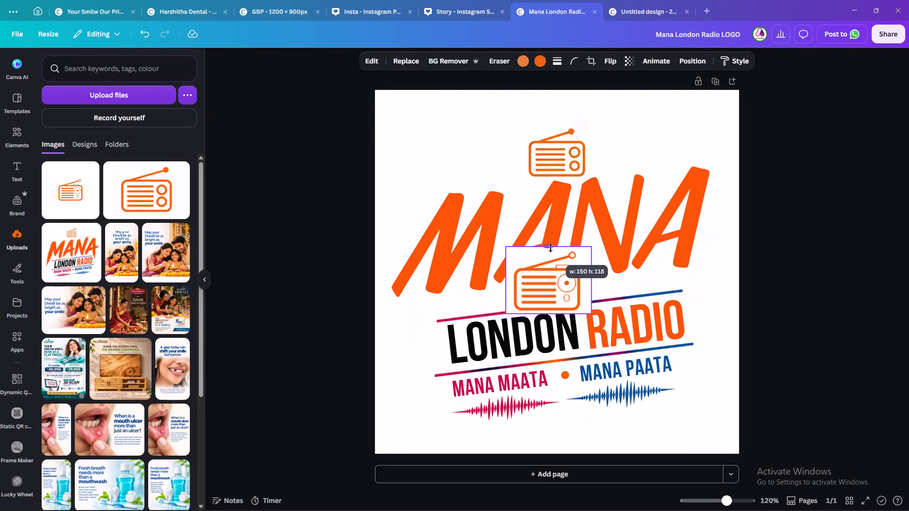
left_click_drag(551, 248, 551, 250)
Compare the new radio image beside the old icon above MANA, scale it down to match, and place it over the old one.
left_click_drag(553, 290, 557, 156)
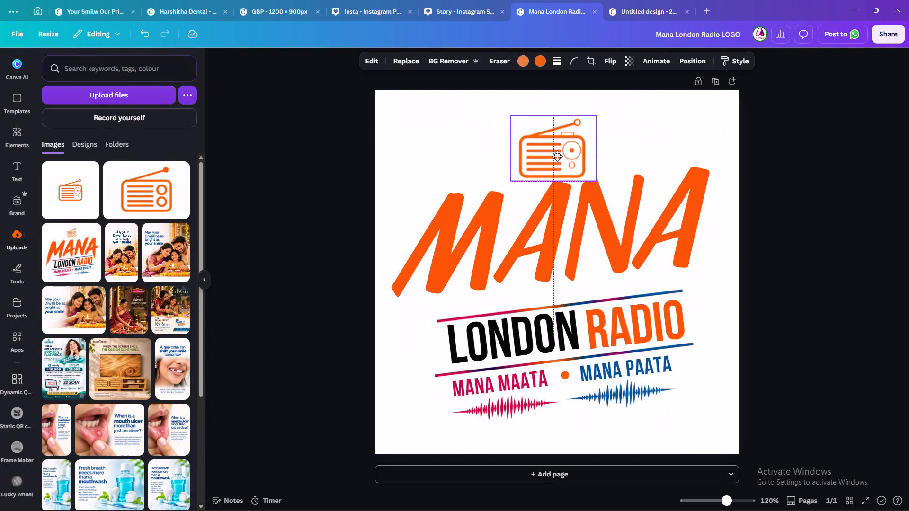
left_click_drag(557, 156, 558, 153)
left_click_drag(543, 139, 580, 134)
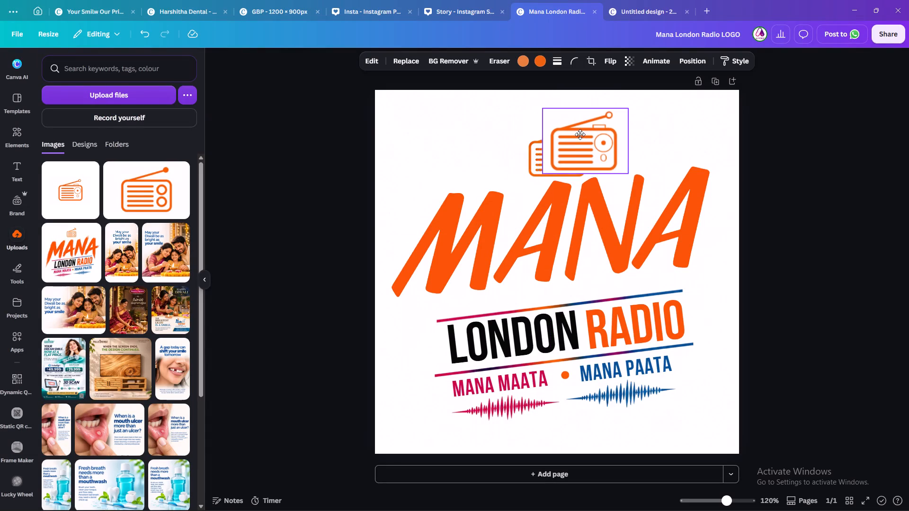
left_click_drag(580, 134, 622, 141)
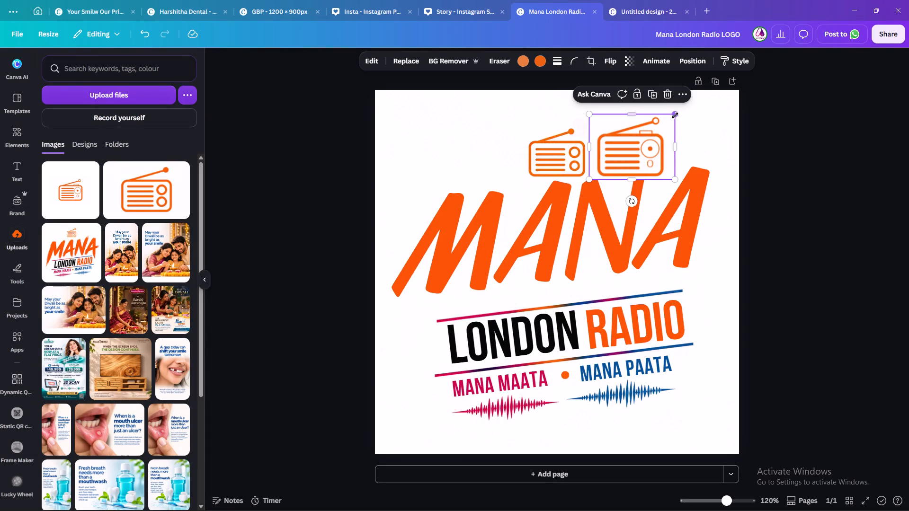
left_click_drag(675, 115, 666, 123)
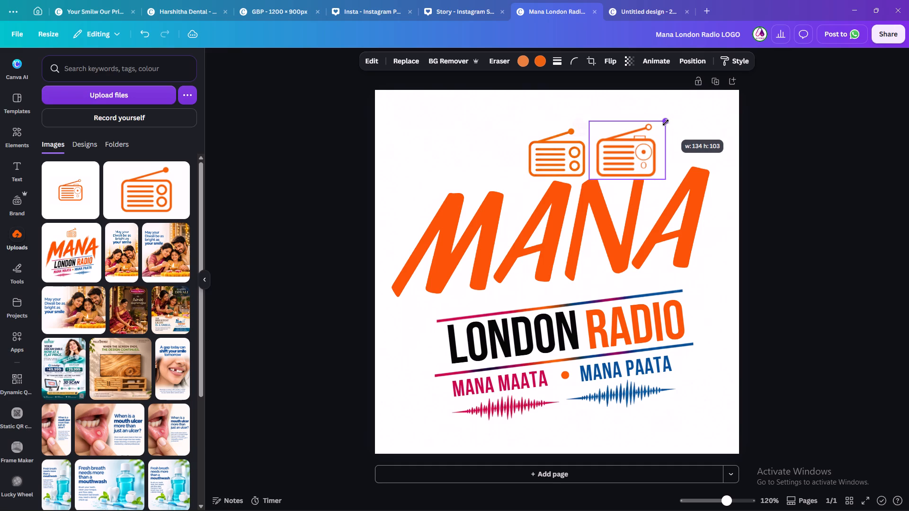
left_click_drag(666, 123, 655, 126)
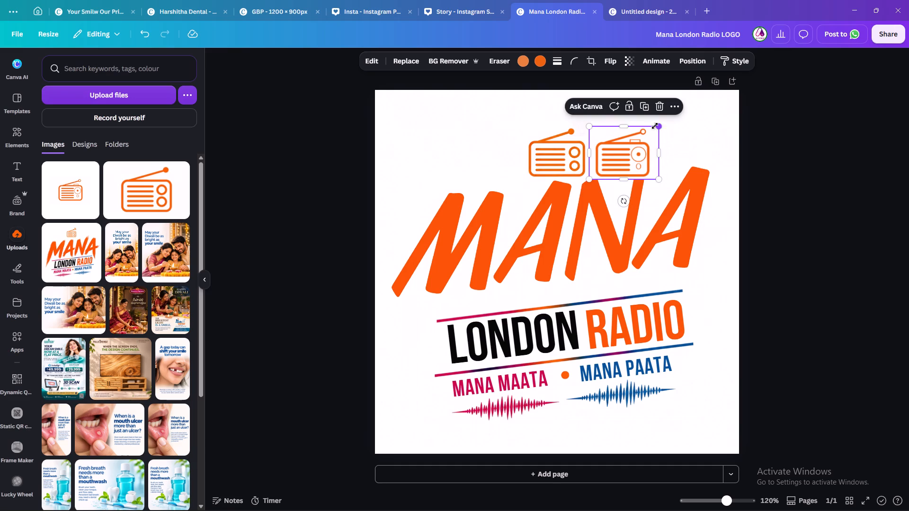
left_click_drag(615, 163, 550, 119)
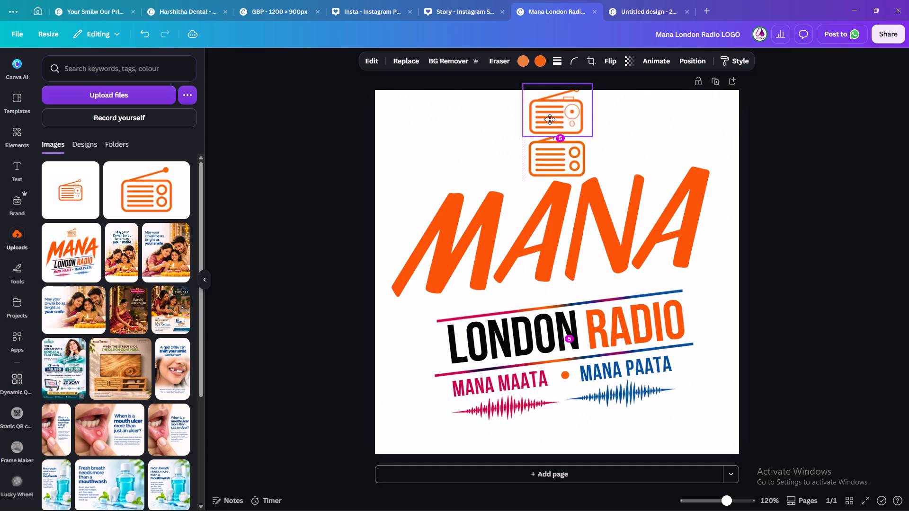
left_click_drag(550, 119, 552, 164)
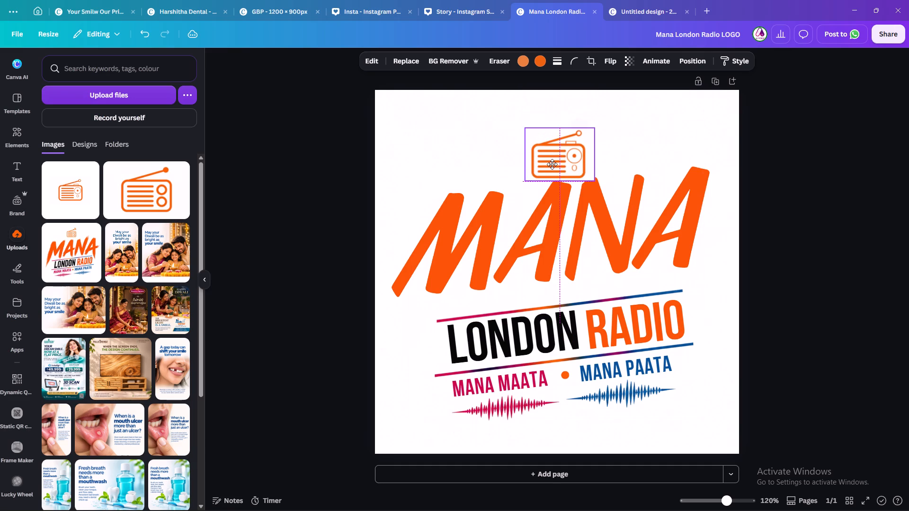
left_click_drag(552, 164, 552, 162)
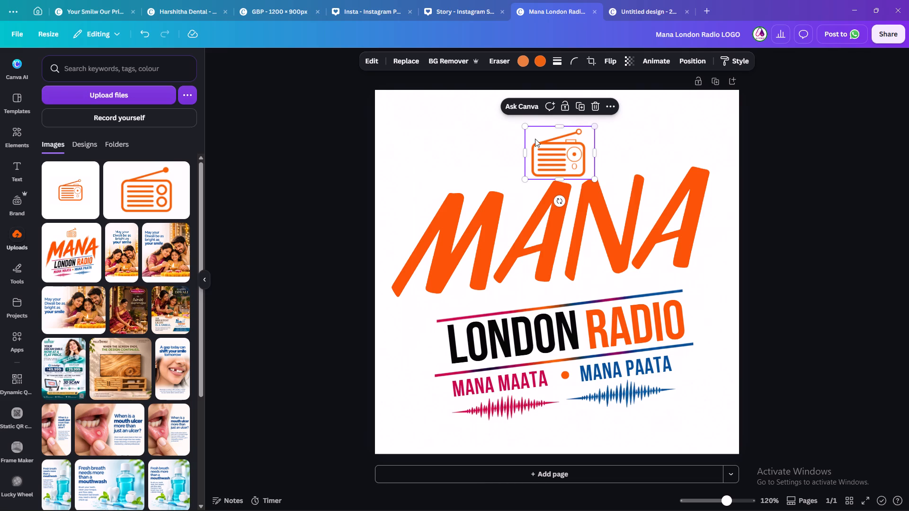
Remove the background of the new radio image.
left_click(460, 57)
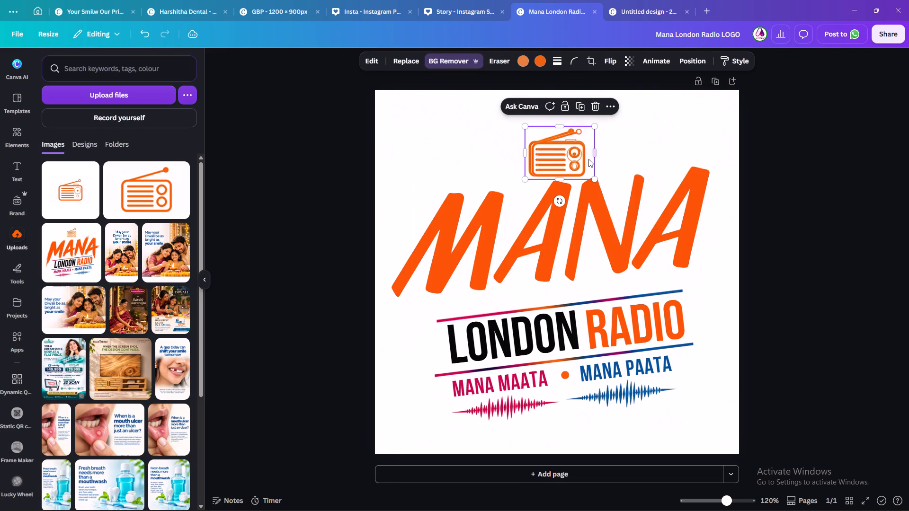
Nudge the new radio image slightly sideways and up so it sits precisely over the old icon above MANA.
key("Left")
key("Left")
key("Left")
key("Up")
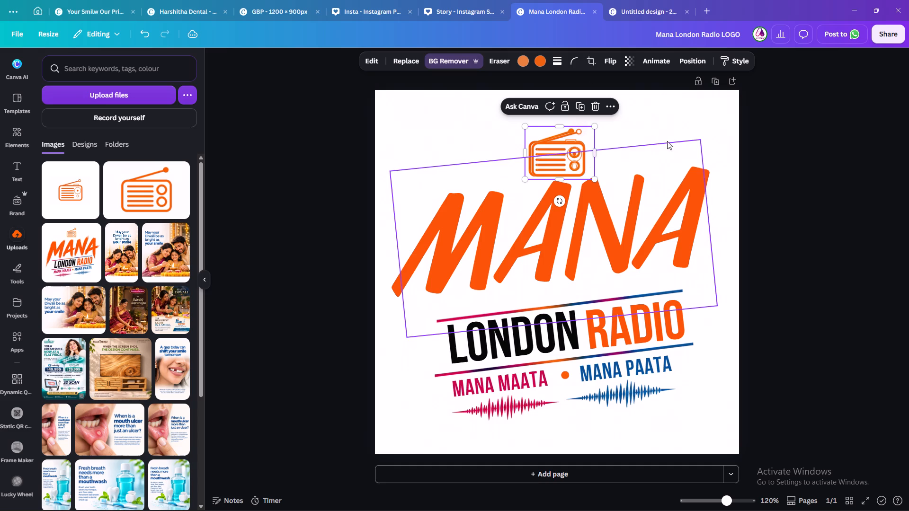
left_click(659, 148)
left_click(557, 153)
key("Left")
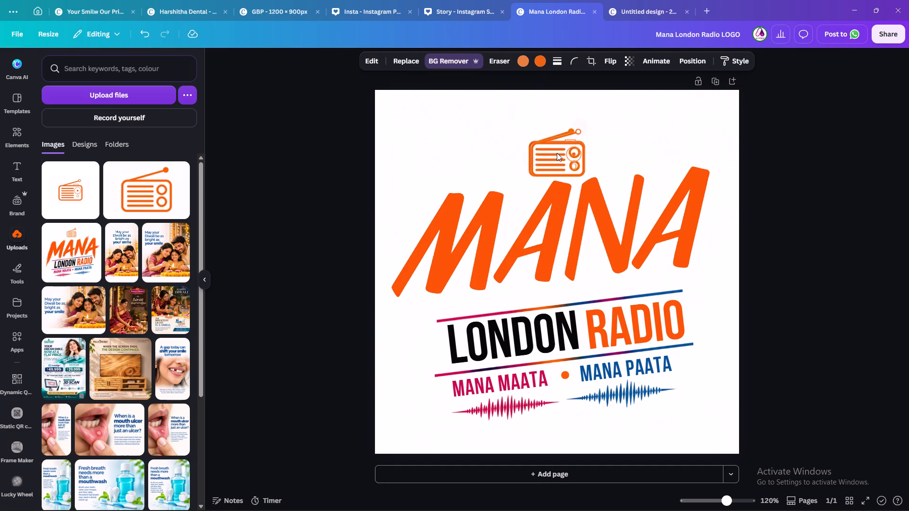
key("Left")
key("Left")
key("Right")
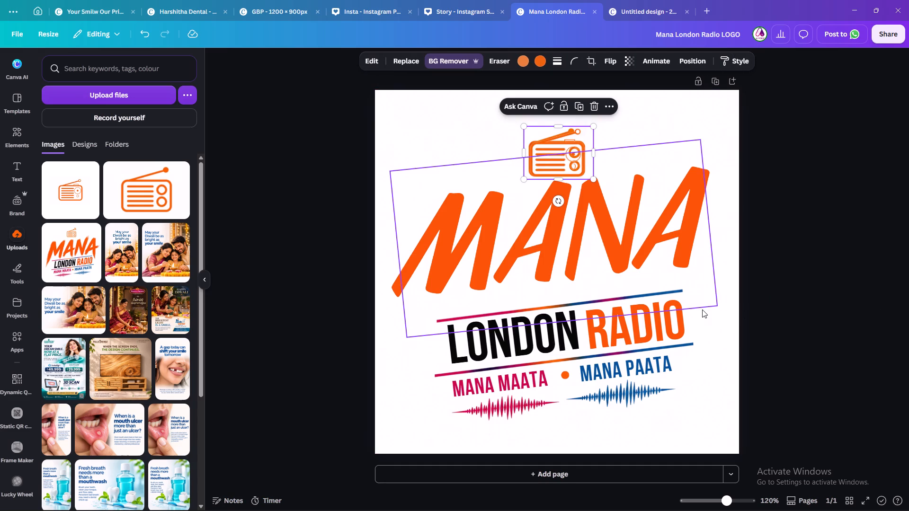
Delete the old radio icon lying beneath the new one, using the layer list to pick it.
key("alt+1")
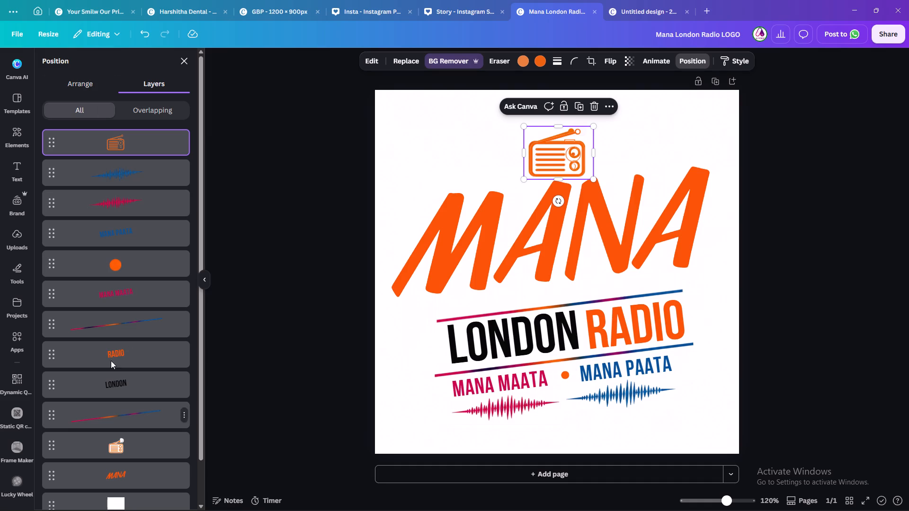
scroll(115, 352, "down", 2)
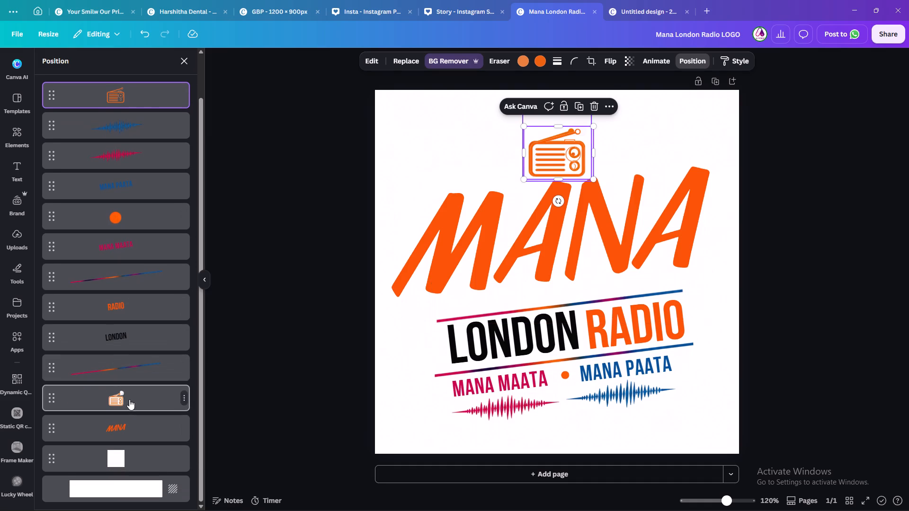
left_click(129, 399)
key("Delete")
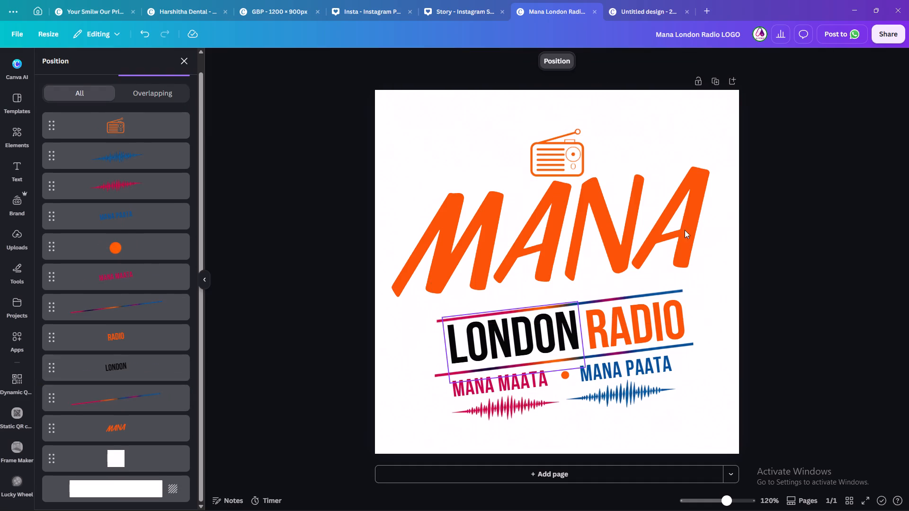
left_click(799, 208)
scroll(799, 208, "down", 2, "ctrl")
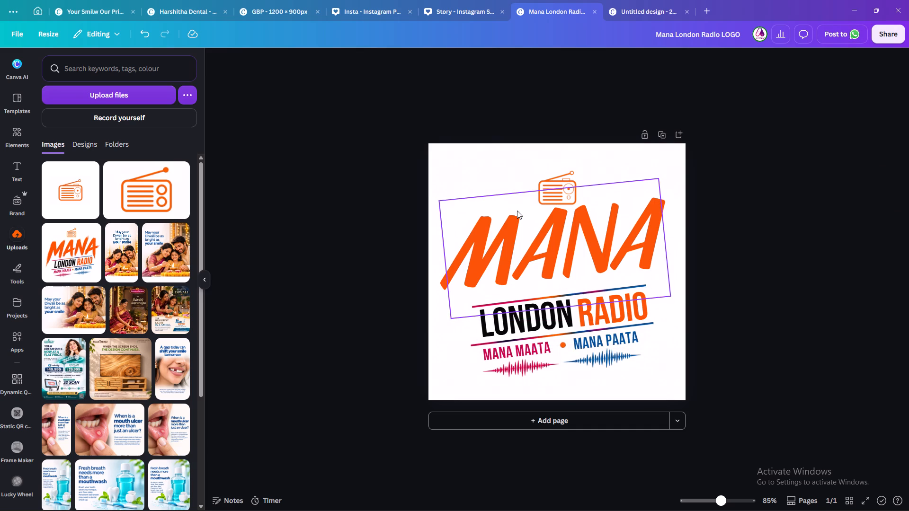
Close the untitled 240 px radio icon design.
left_click(647, 10)
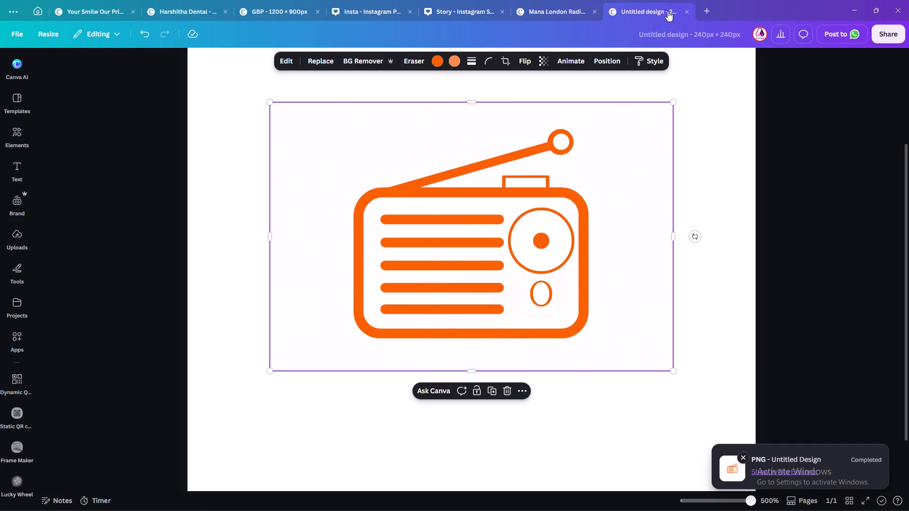
left_click(685, 9)
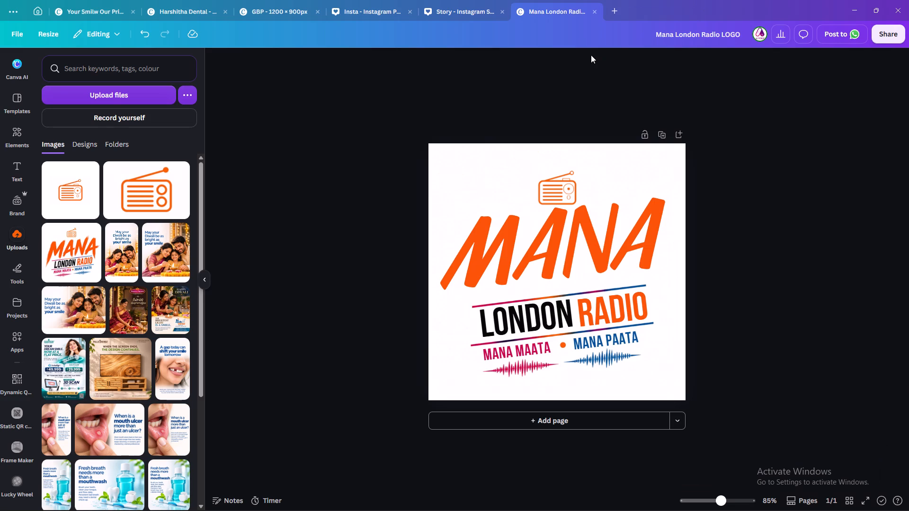
Download the Mana London Radio LOGO design as a PNG, saving over the existing file of that name in the Mana London Radio folder.
left_click(463, 17)
left_click(544, 8)
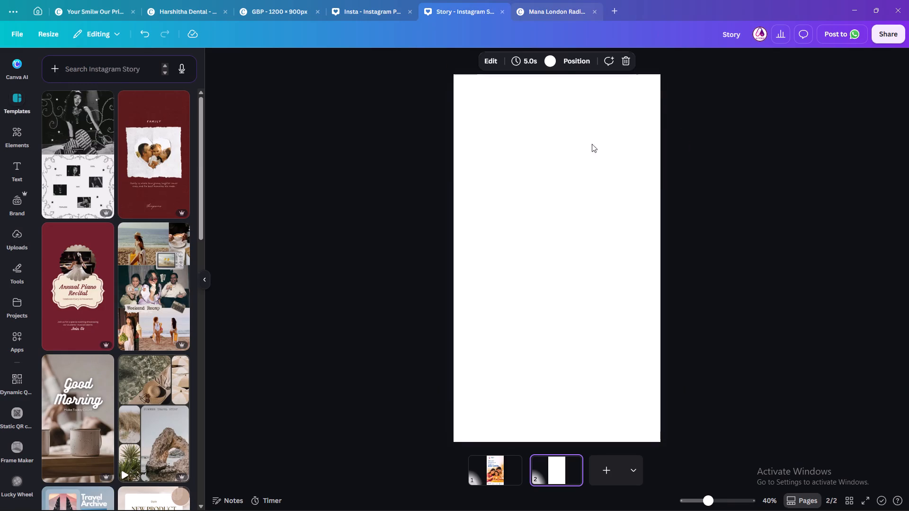
left_click(883, 30)
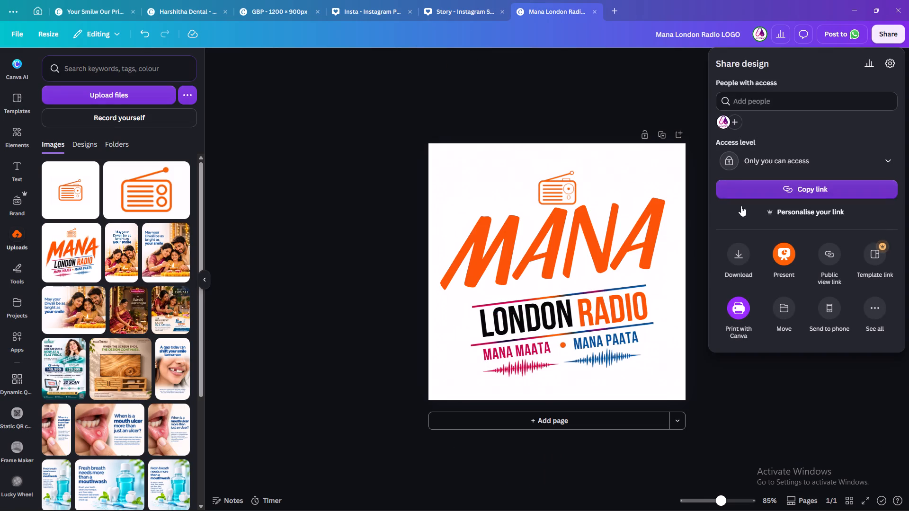
left_click(744, 247)
left_click(781, 246)
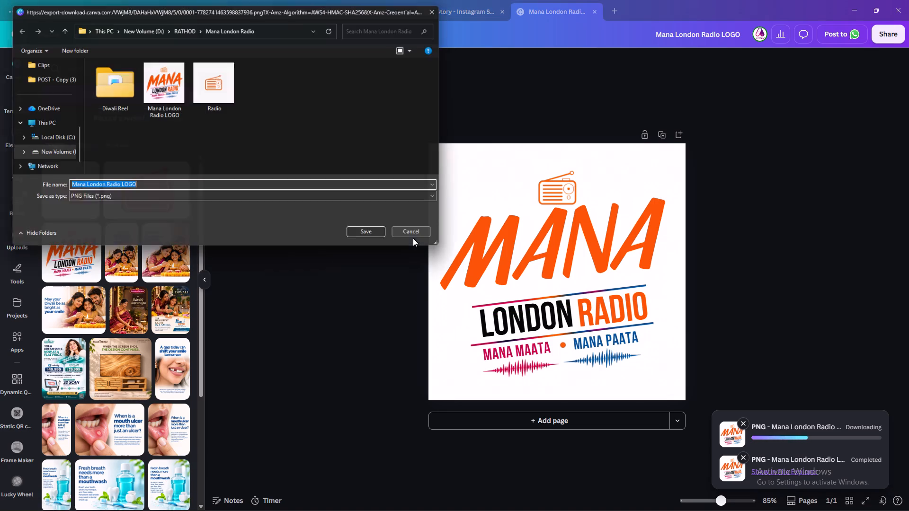
left_click(135, 60)
left_click(163, 78)
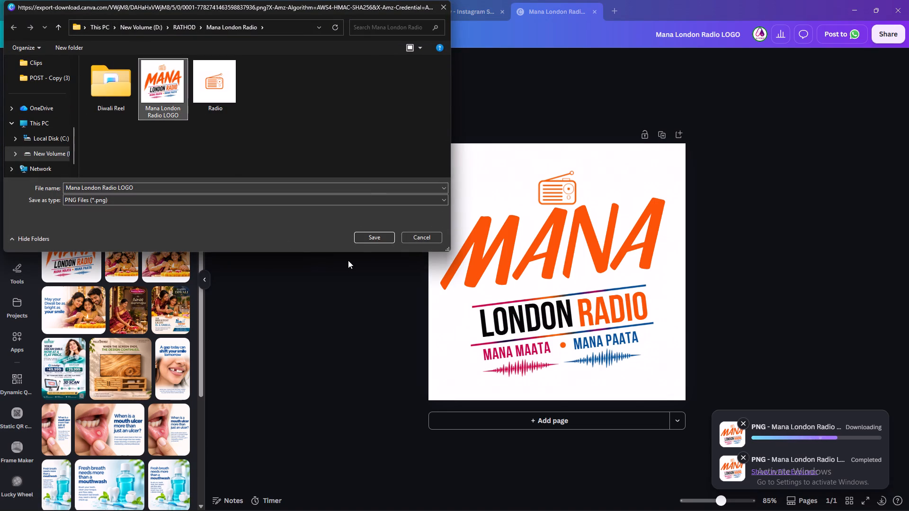
left_click(370, 239)
left_click(478, 262)
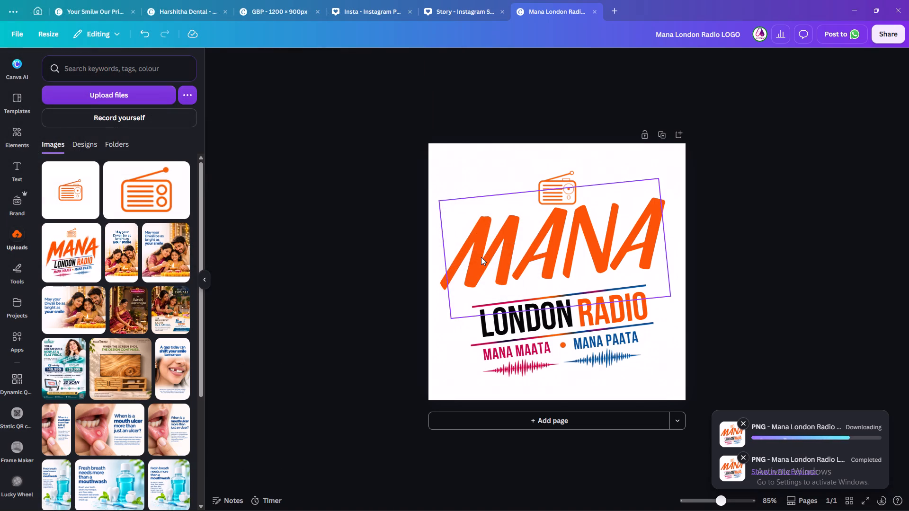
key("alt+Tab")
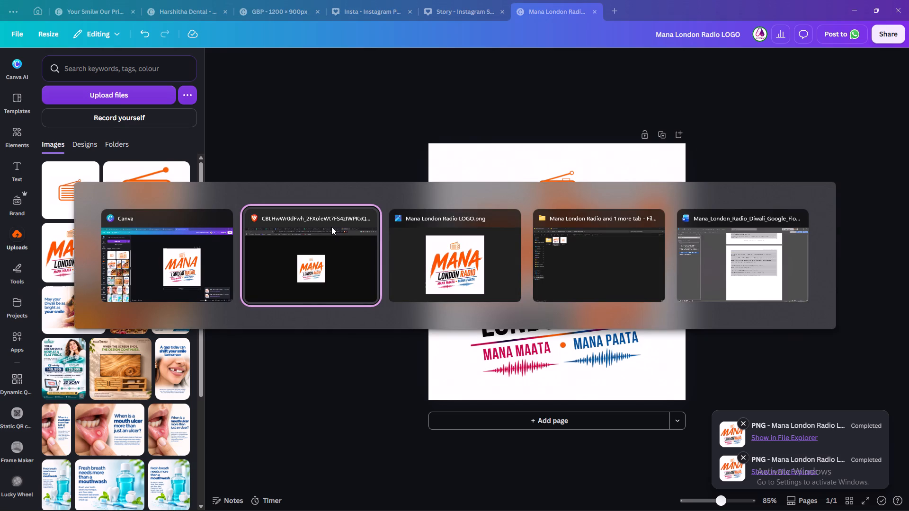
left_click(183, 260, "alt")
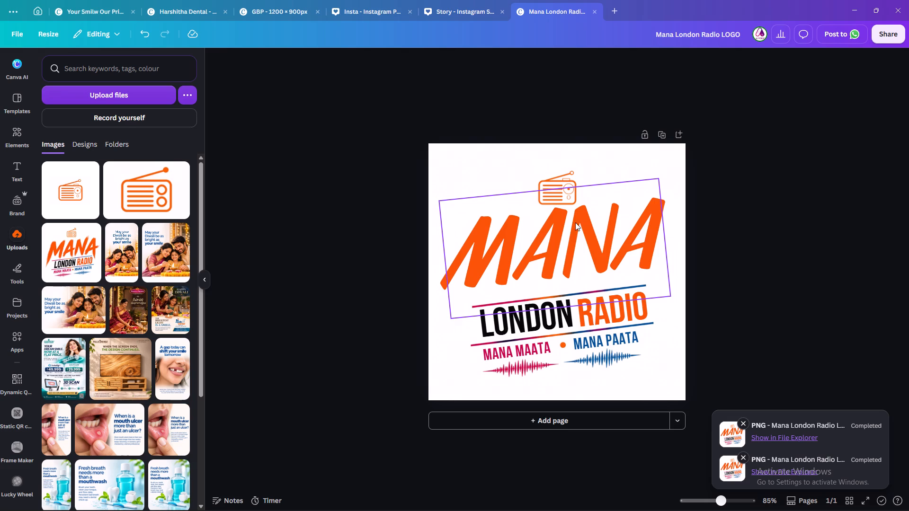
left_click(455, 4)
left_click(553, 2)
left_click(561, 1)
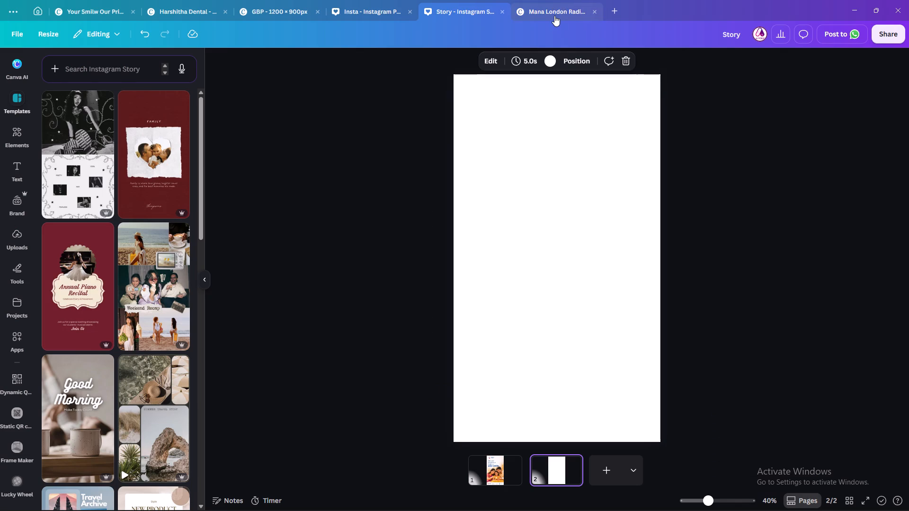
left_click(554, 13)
Check the MANA lettering in the reference logo image in Photos, and delete the orange MANA text from the Canva logo design.
key("alt+Tab")
left_click(450, 273, "alt")
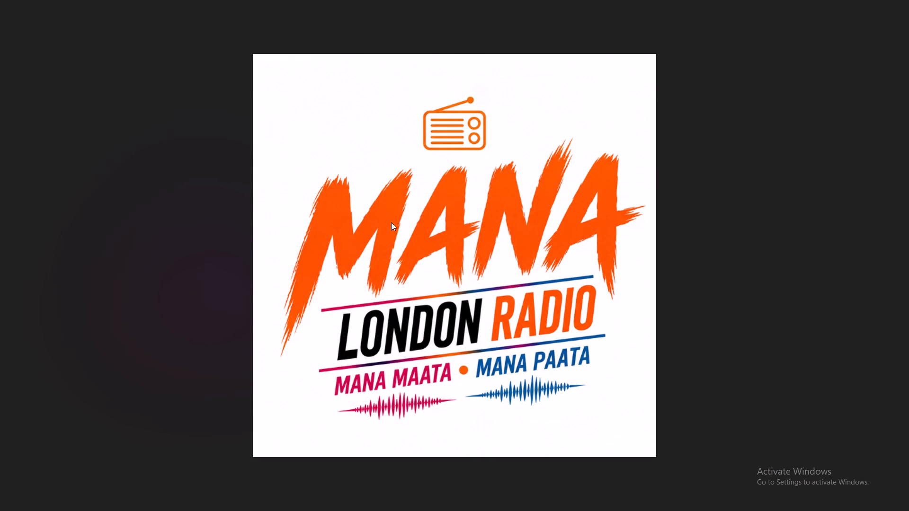
key("alt+Tab")
left_click(513, 239)
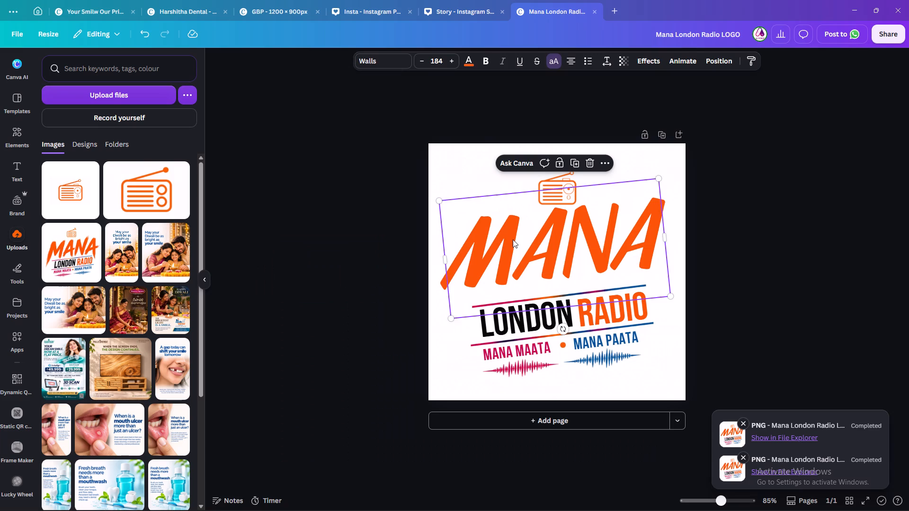
key("Delete")
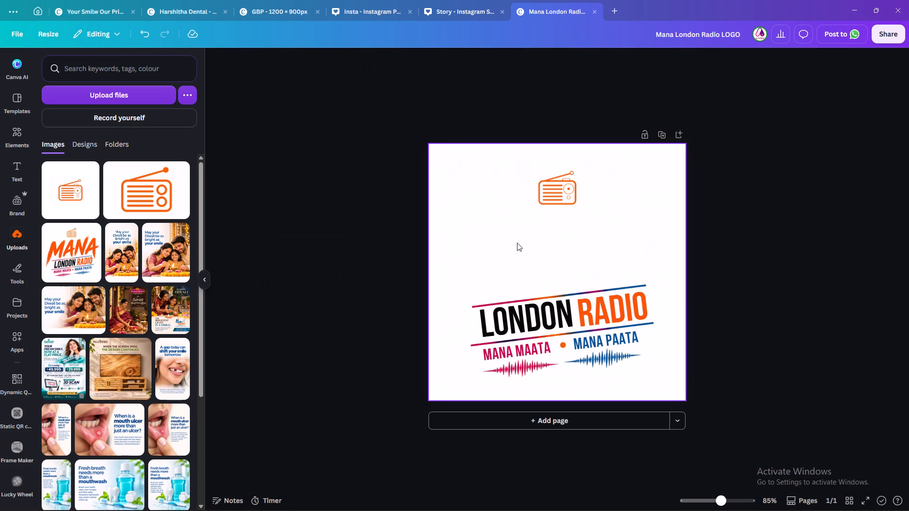
Add the uploaded original MANA London Radio logo to the page and crop it vertically toward the brush-style MANA word.
key("alt+Tab")
key("alt+Tab")
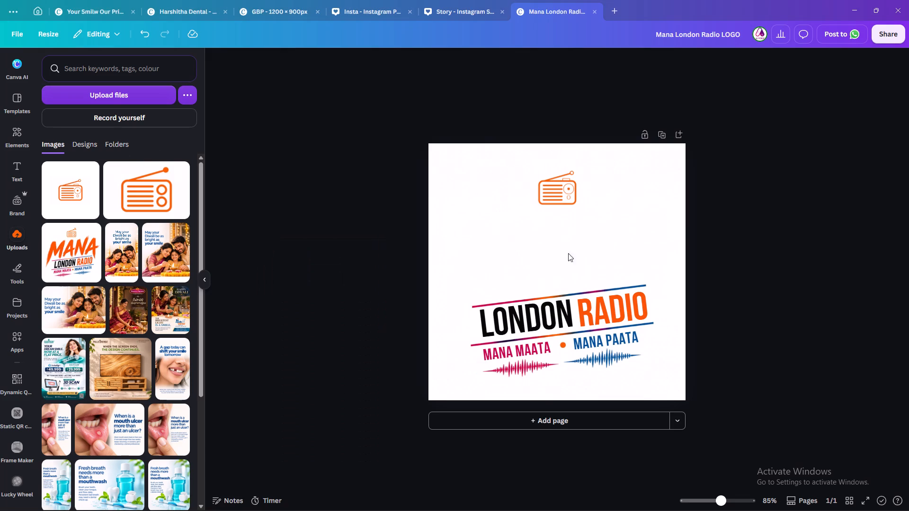
left_click(73, 260)
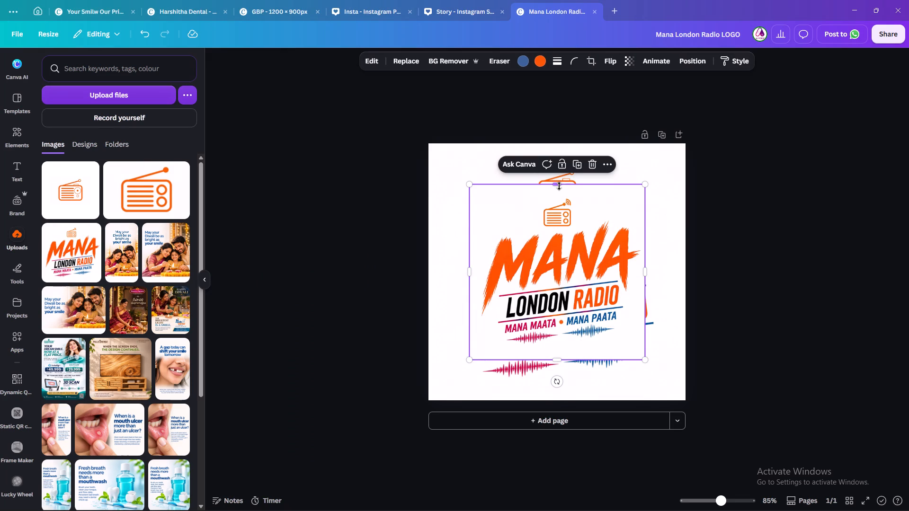
left_click_drag(559, 186, 561, 224)
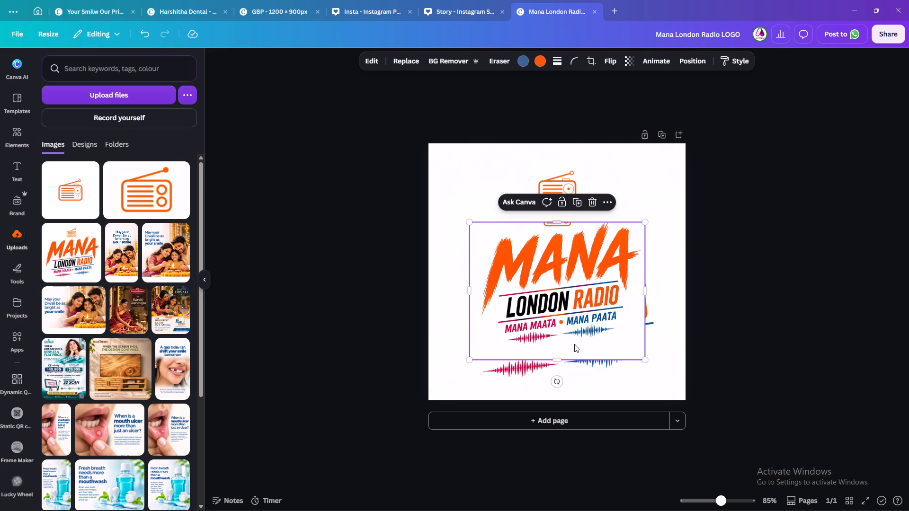
left_click_drag(558, 361, 560, 308)
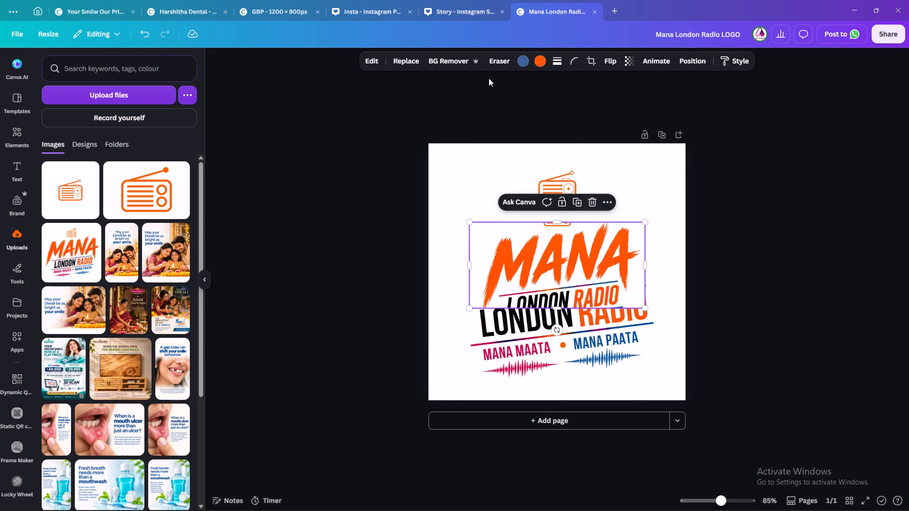
Erase the radio icon above the brush-style MANA word in the added logo image with the Pixel Eraser.
left_click(493, 57)
left_click(494, 102)
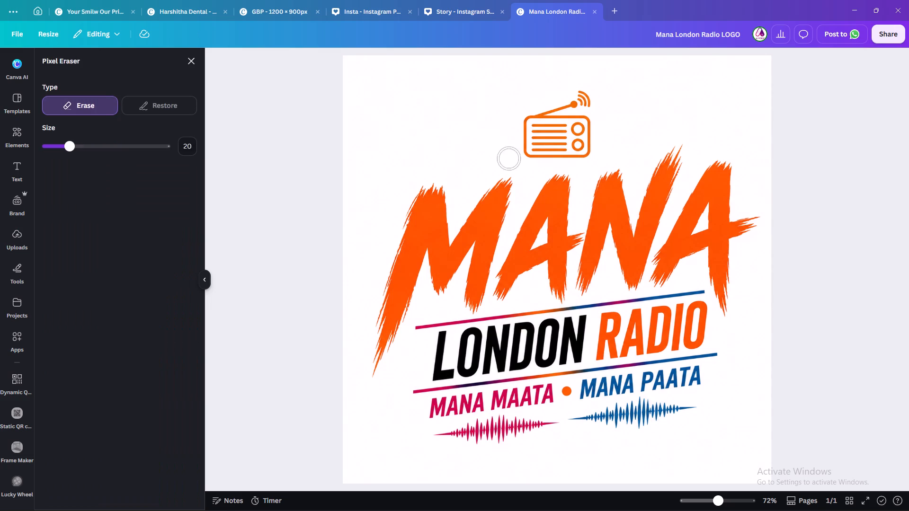
left_click_drag(454, 158, 576, 126)
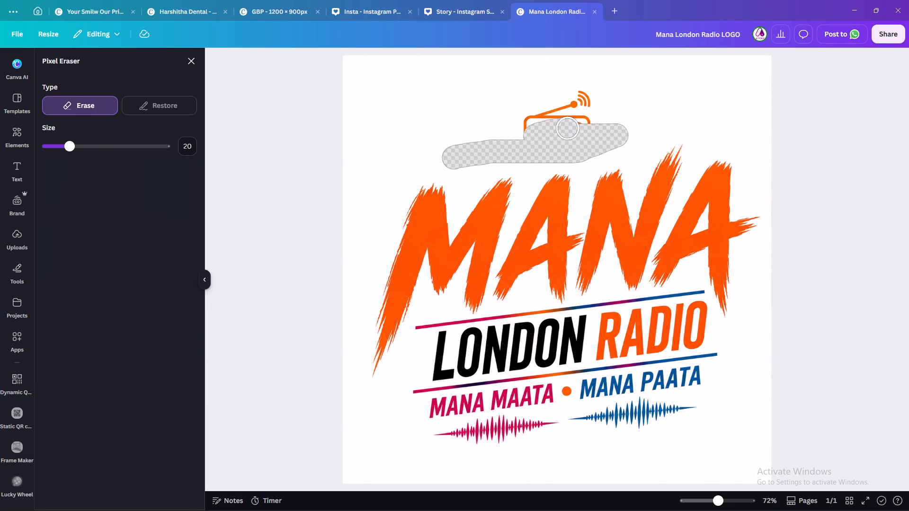
left_click_drag(576, 126, 677, 123)
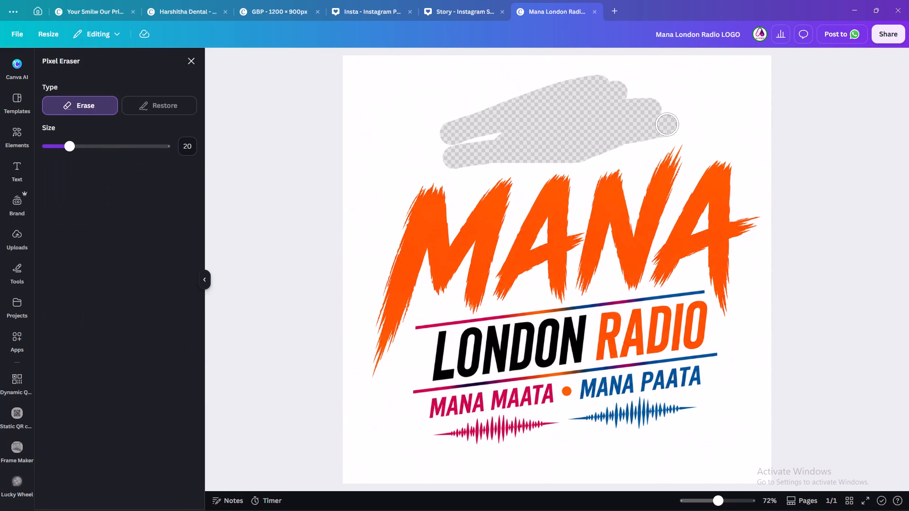
left_click_drag(677, 123, 241, 204)
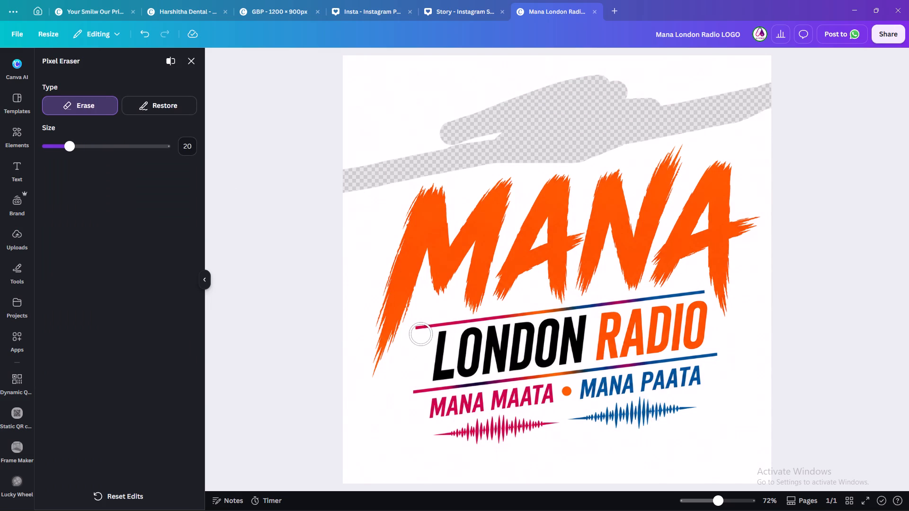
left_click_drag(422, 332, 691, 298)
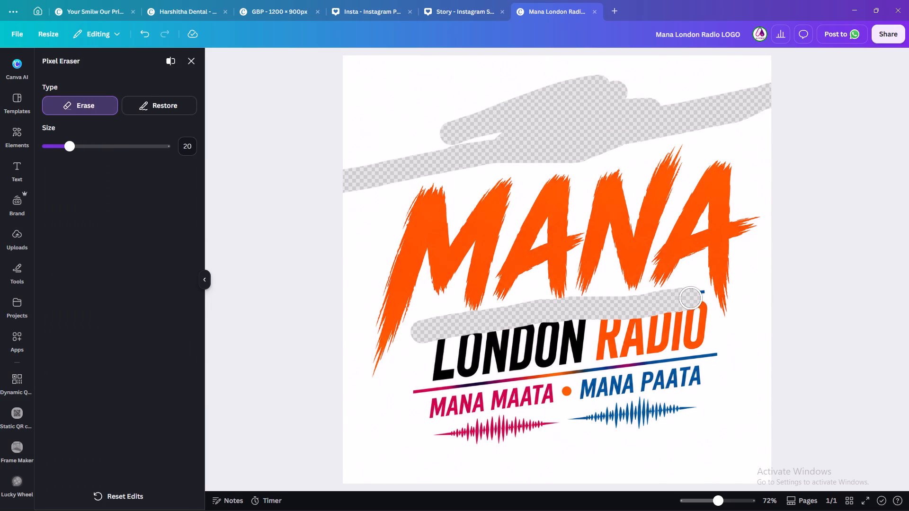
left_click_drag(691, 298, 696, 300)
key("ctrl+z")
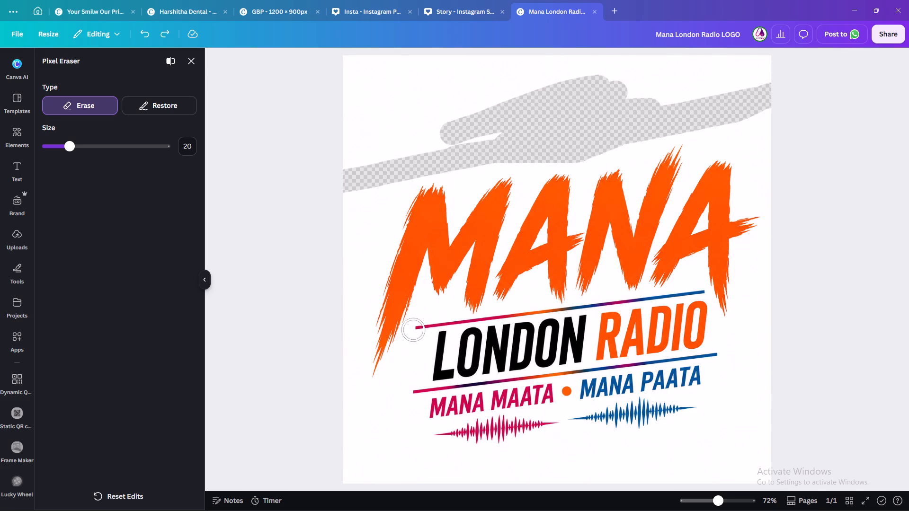
Erase the LONDON RADIO text, coloured lines, MANA MAATA and MANA PAATA taglines and waveforms below the brush-style MANA with the Pixel Eraser.
left_click_drag(421, 331, 673, 299)
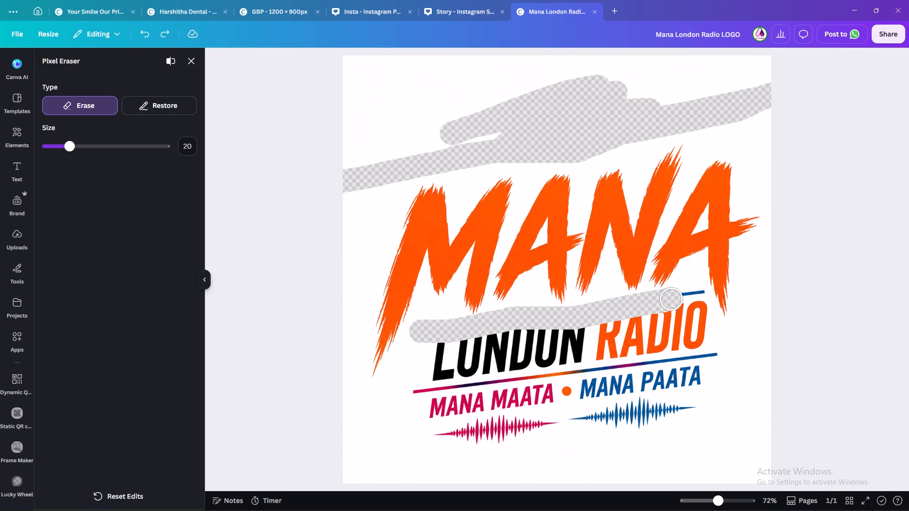
left_click_drag(673, 299, 698, 374)
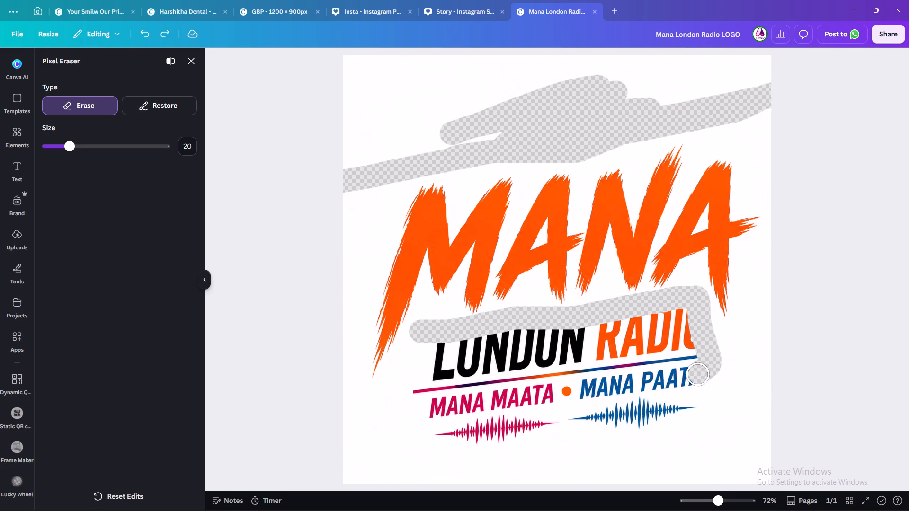
left_click_drag(698, 374, 512, 439)
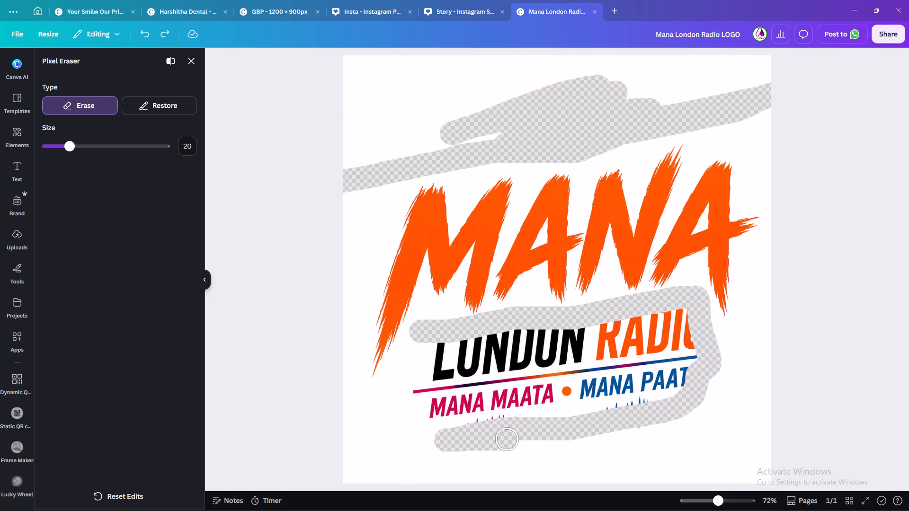
left_click_drag(512, 439, 606, 326)
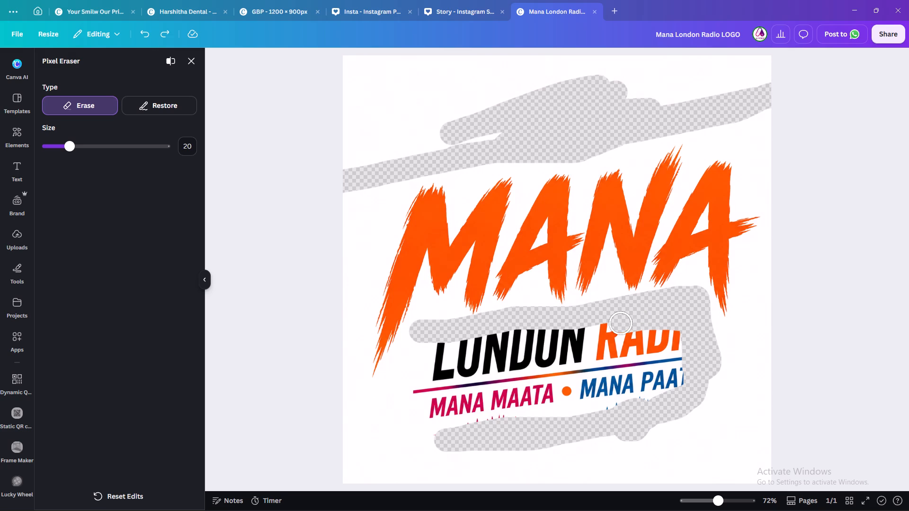
left_click_drag(606, 326, 652, 400)
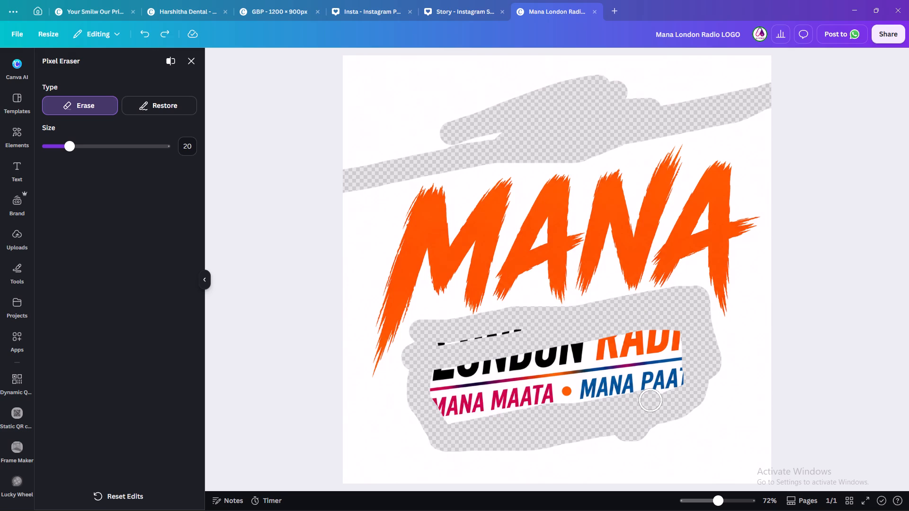
left_click_drag(652, 400, 476, 336)
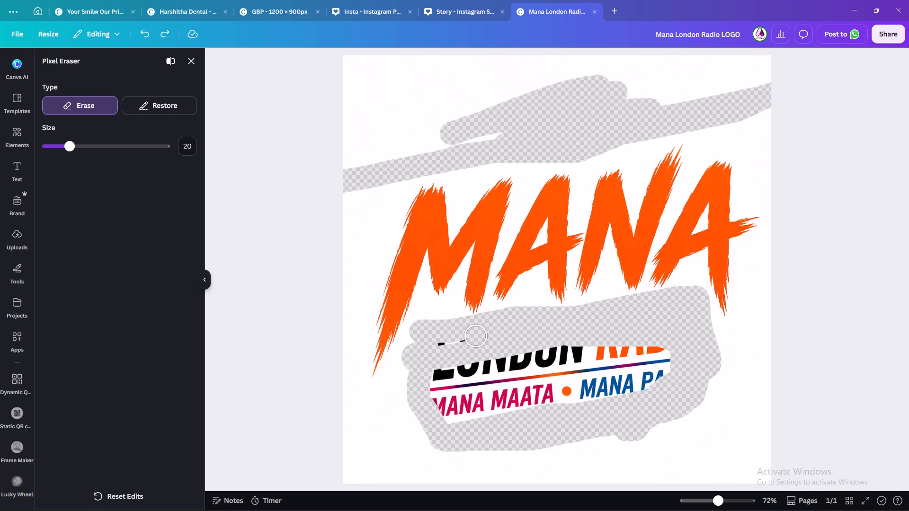
left_click_drag(476, 336, 643, 355)
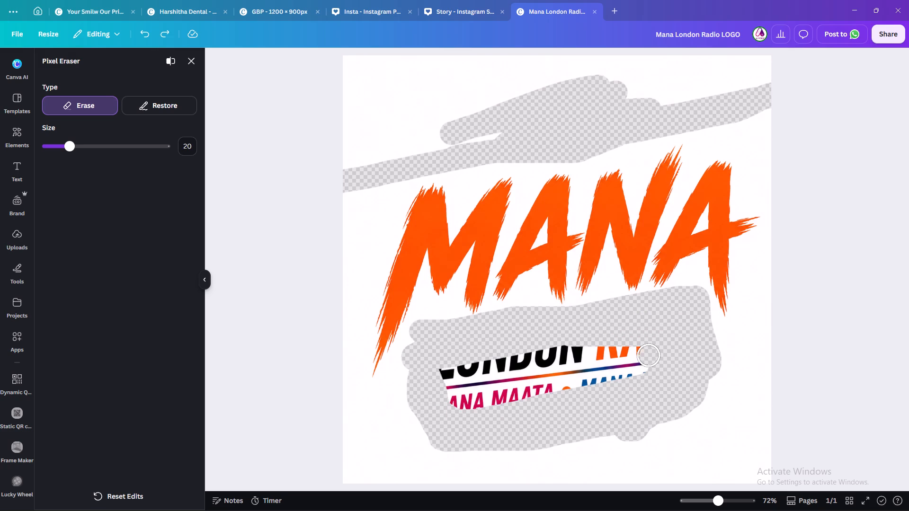
left_click_drag(643, 355, 644, 370)
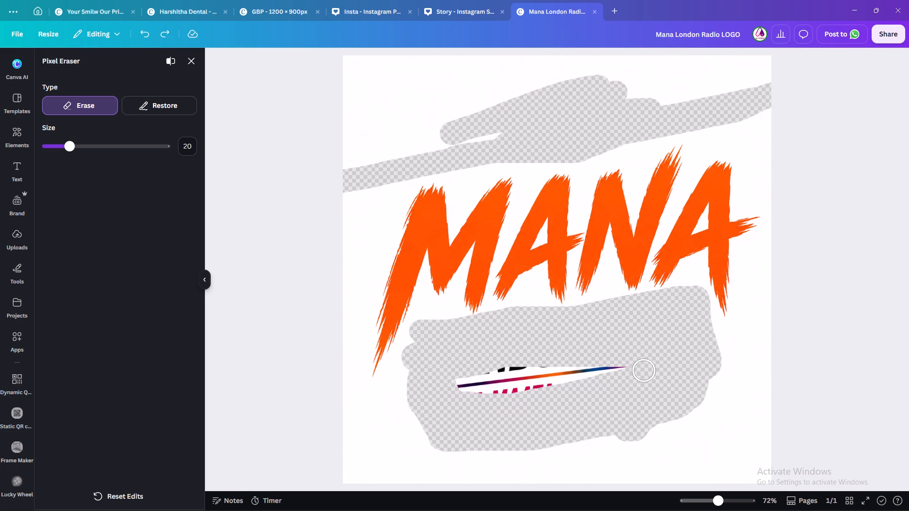
left_click_drag(644, 370, 576, 382)
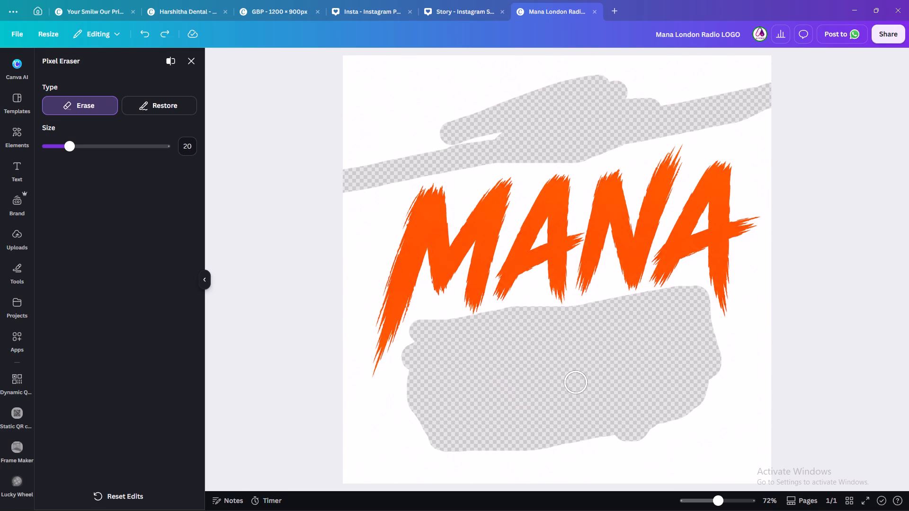
left_click_drag(576, 382, 578, 380)
Erase more of the leftover white background above the brush-style MANA word and finish the Pixel Eraser edit.
left_click_drag(463, 132, 645, 144)
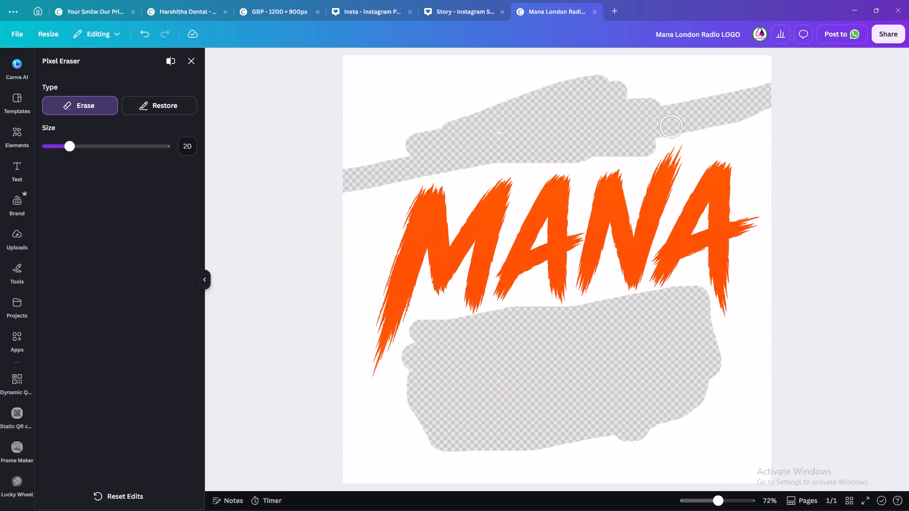
left_click_drag(529, 119, 443, 135)
left_click(190, 62)
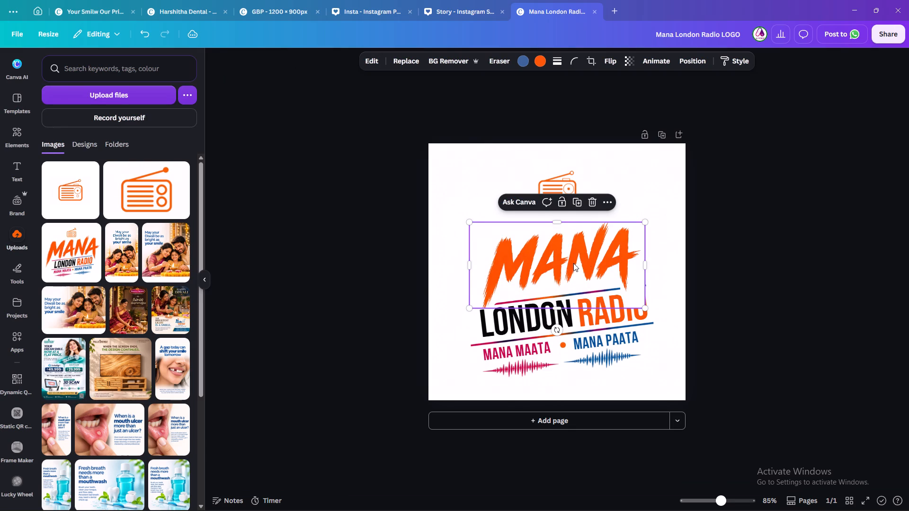
Enlarge the MANA image to about 474 × 233 and position it between the radio icon and the LONDON RADIO text.
left_click_drag(646, 223, 655, 207)
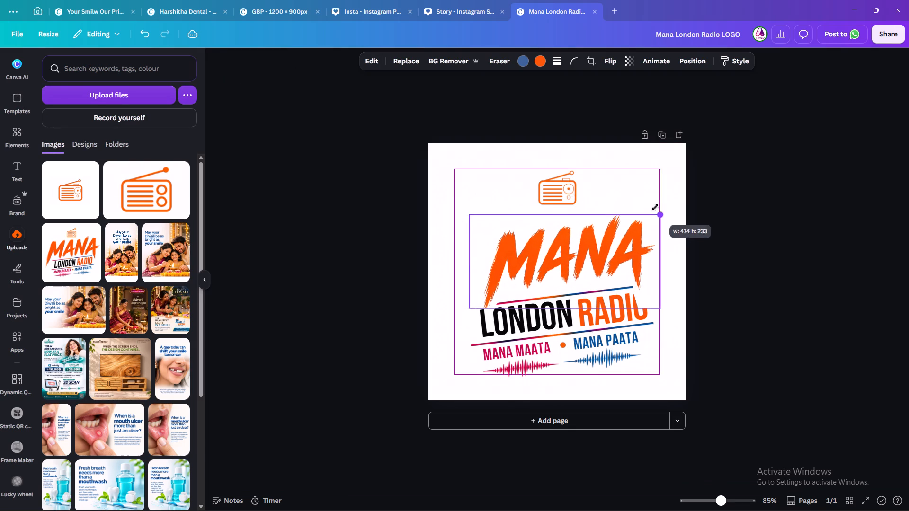
left_click_drag(655, 207, 657, 206)
left_click_drag(581, 265, 571, 264)
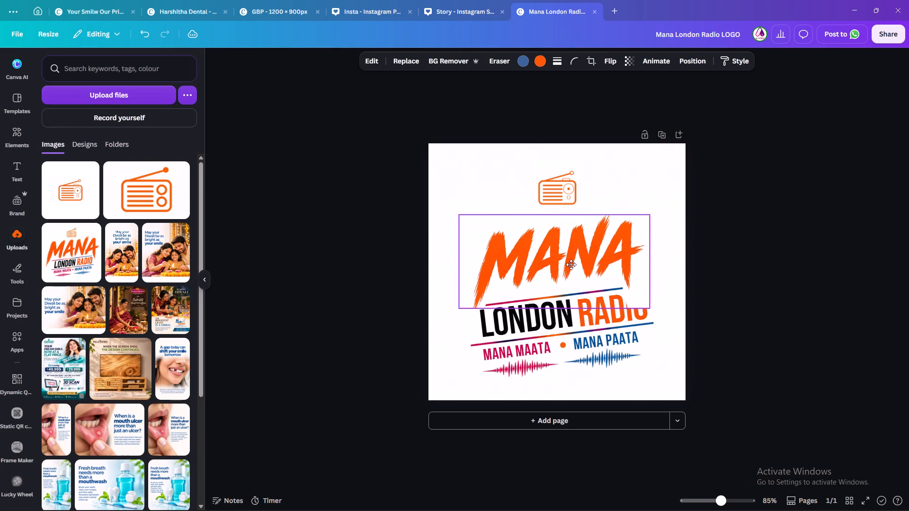
left_click_drag(571, 264, 569, 245)
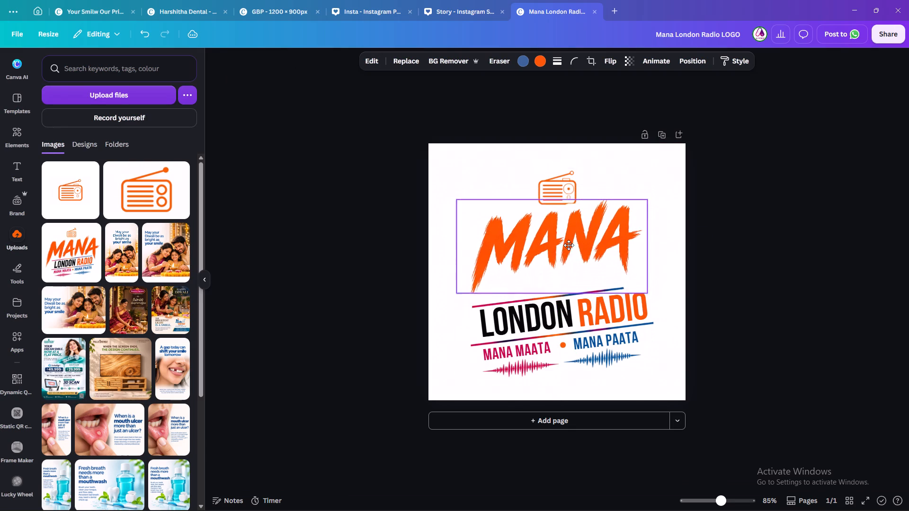
left_click_drag(569, 245, 573, 244)
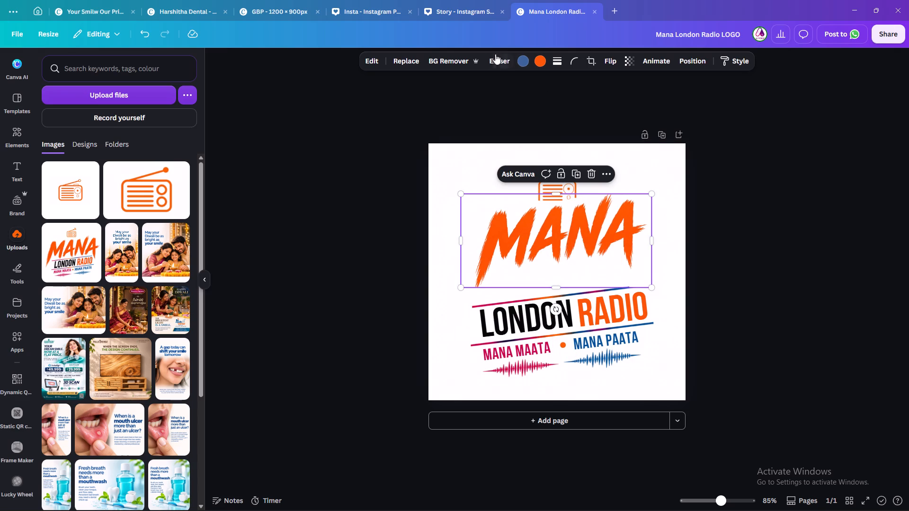
Erase more white background below the brush-style MANA word with the Pixel Eraser, out to the image's side edges.
left_click(500, 60)
left_click(487, 103)
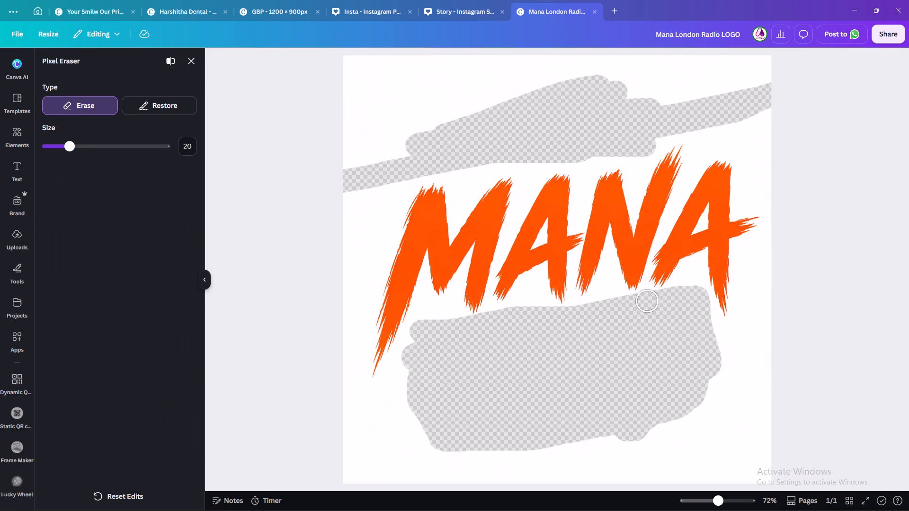
left_click_drag(705, 319, 709, 355)
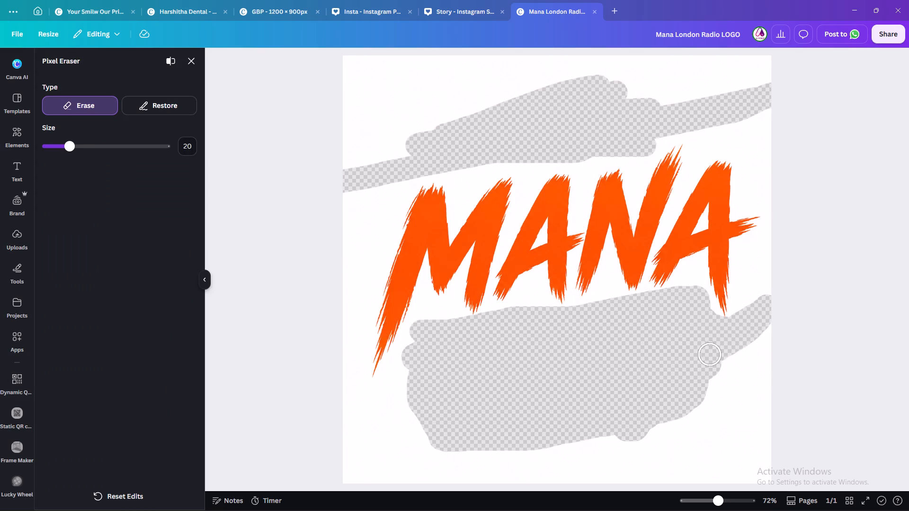
left_click_drag(709, 355, 367, 400)
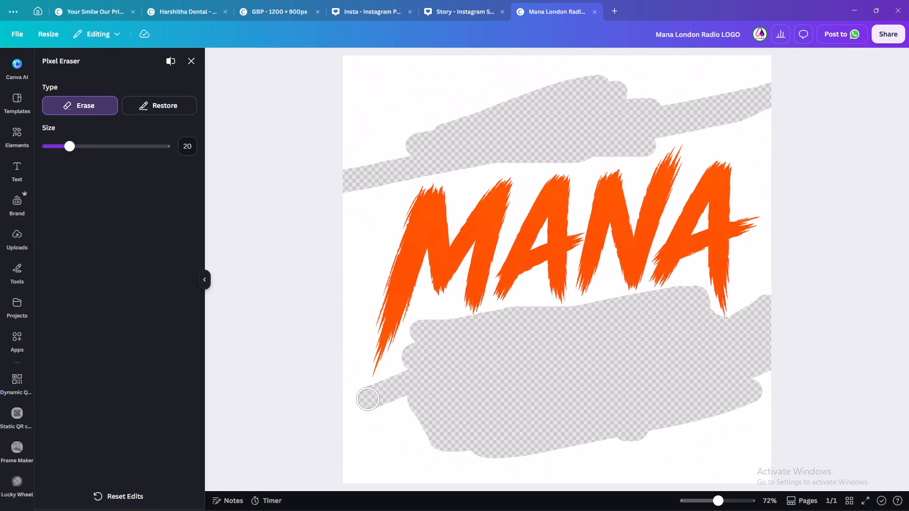
left_click_drag(367, 400, 512, 414)
left_click_drag(413, 413, 413, 413)
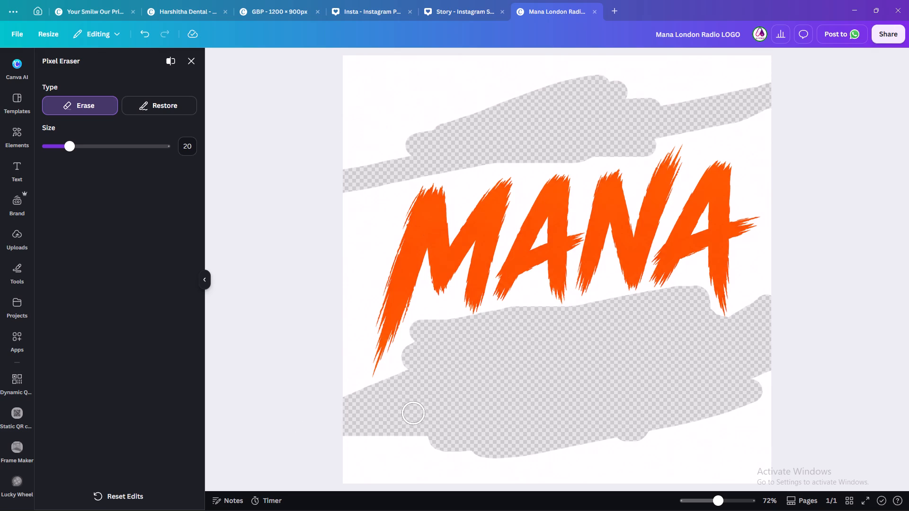
left_click_drag(413, 413, 340, 428)
left_click(185, 63)
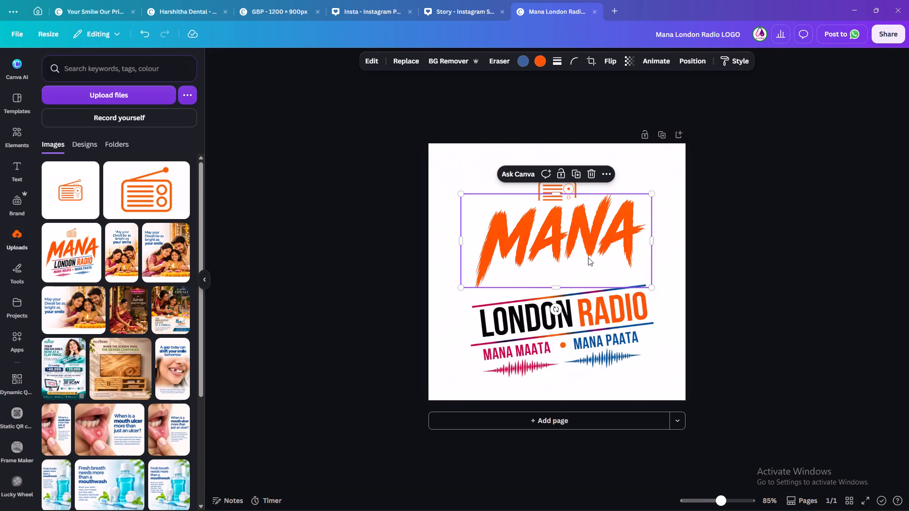
Enlarge the MANA wordmark further and centre it over the LONDON RADIO text, checking its proportions against the original logo in Photos.
left_click_drag(568, 247, 564, 261)
left_click_drag(651, 207, 659, 204)
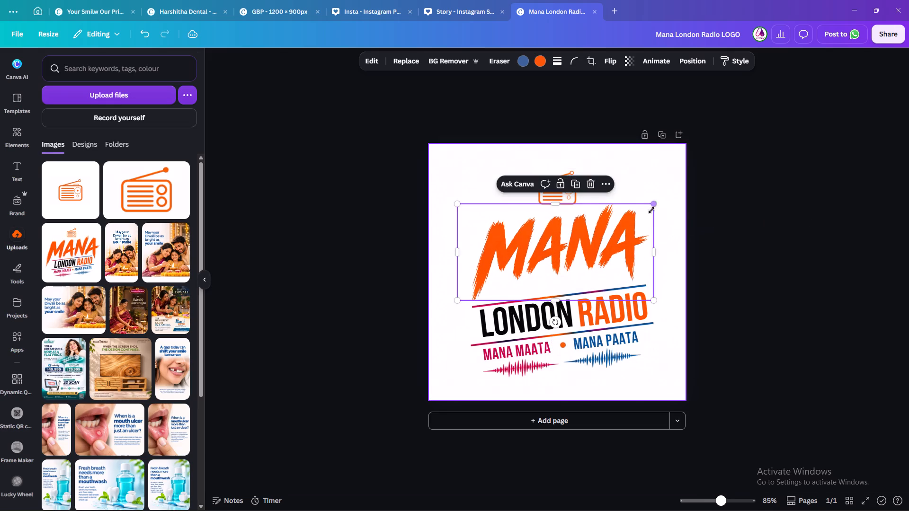
left_click(604, 231)
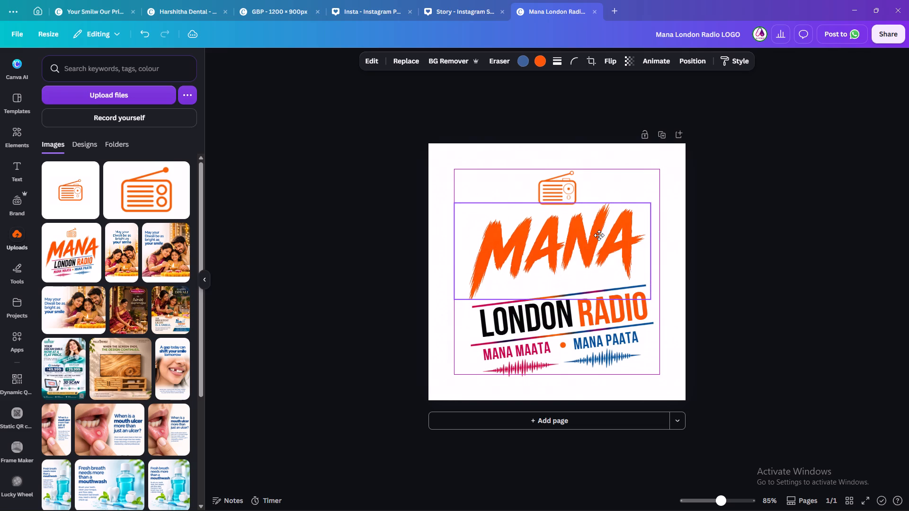
key("alt+Tab")
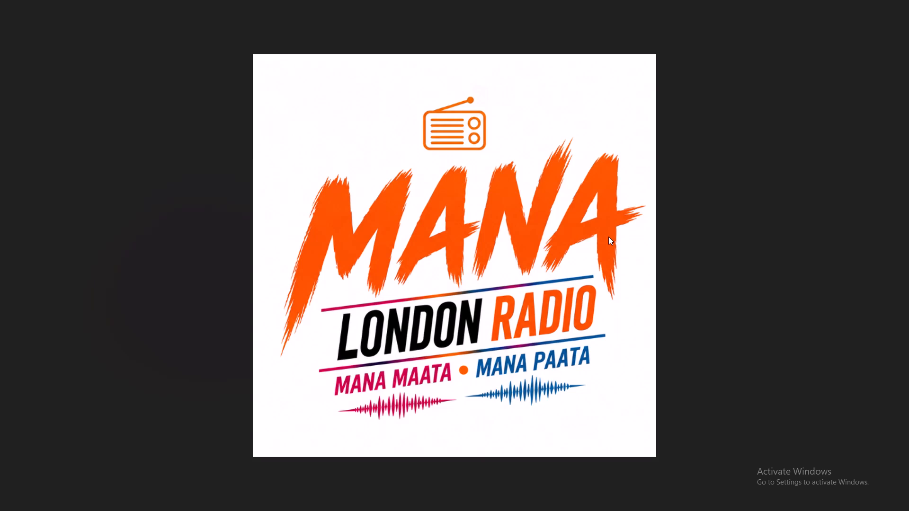
key("alt+Tab")
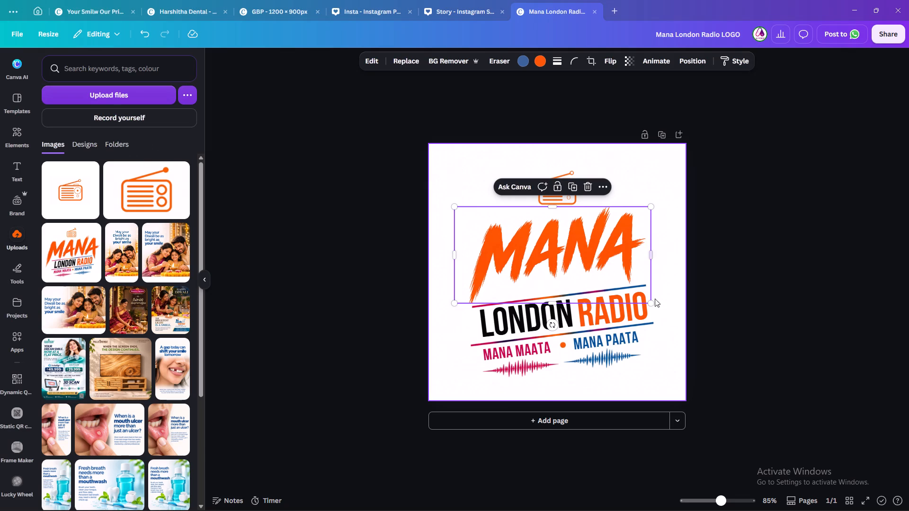
left_click_drag(650, 300, 675, 315)
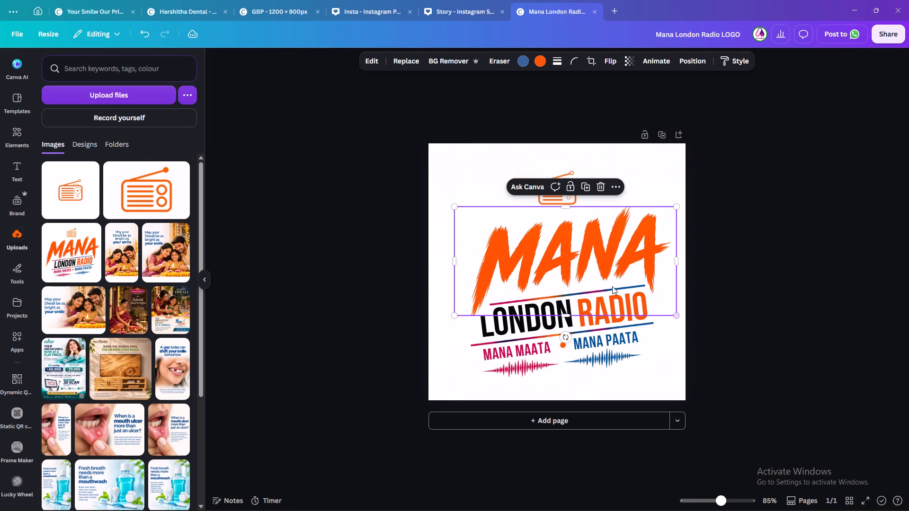
left_click_drag(600, 274, 591, 275)
Erase the white background around the M's long lower tail and along its outer side with the Pixel Eraser.
left_click(491, 60)
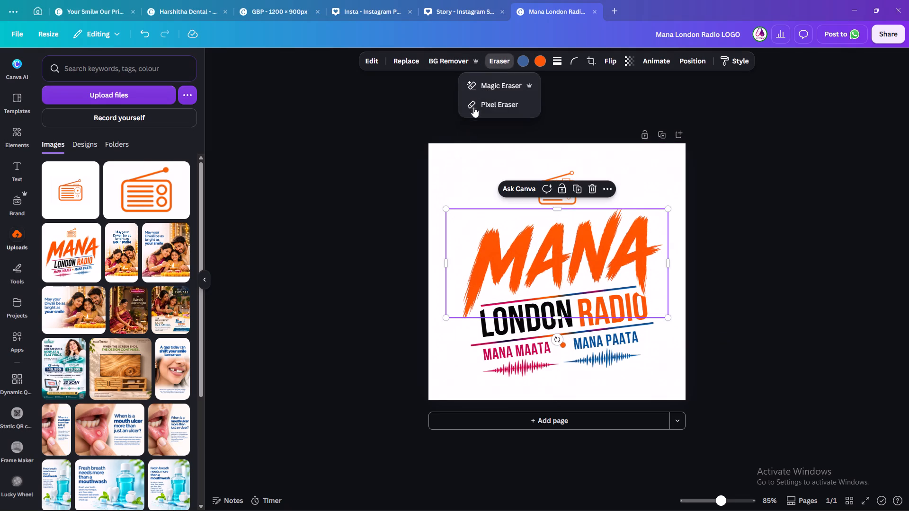
left_click(477, 104)
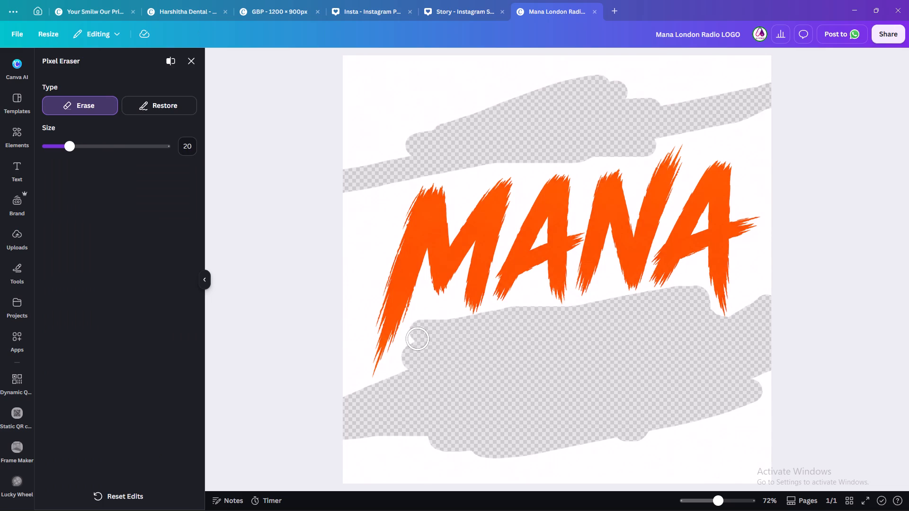
left_click_drag(418, 337, 391, 382)
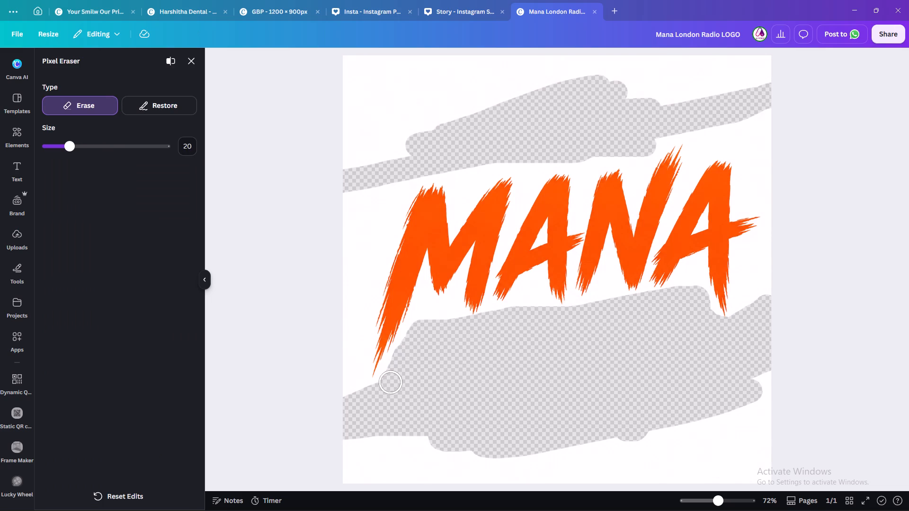
left_click_drag(391, 382, 348, 404)
left_click_drag(355, 394, 326, 182)
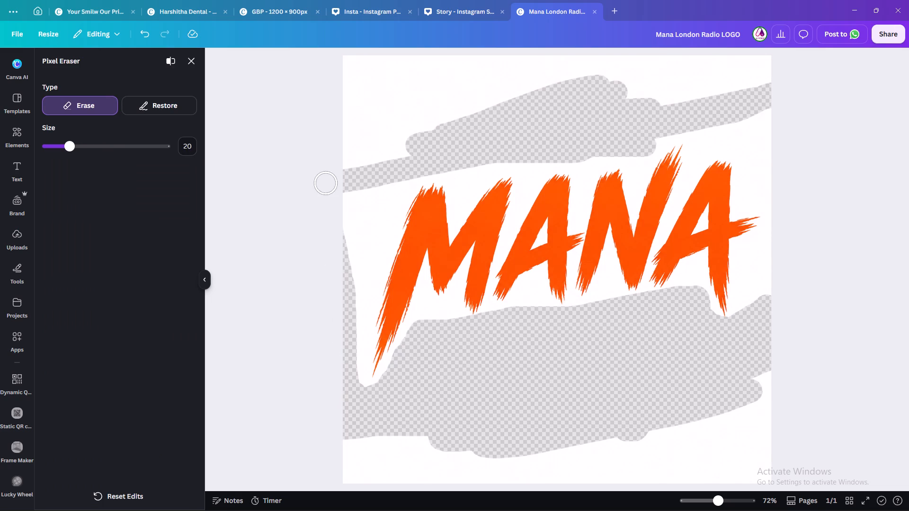
left_click_drag(326, 182, 326, 179)
left_click_drag(346, 189, 328, 288)
left_click_drag(395, 182, 367, 232)
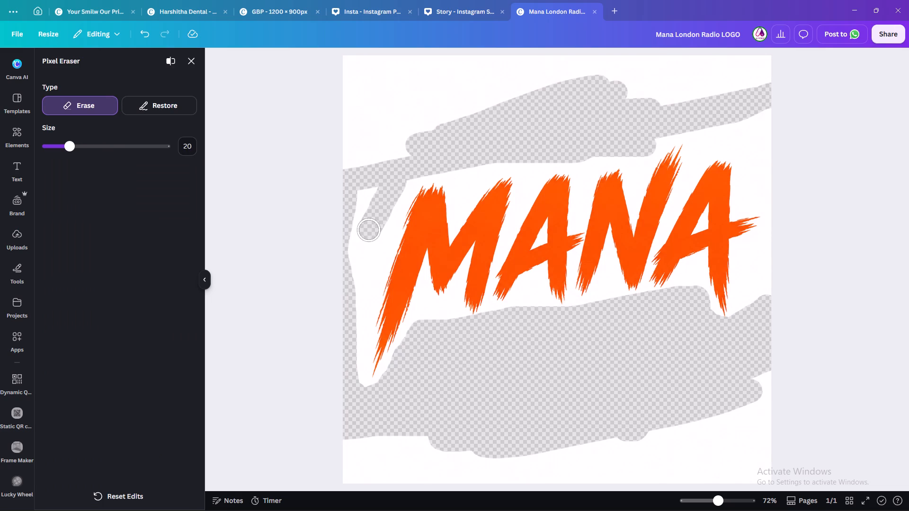
left_click_drag(367, 232, 372, 155)
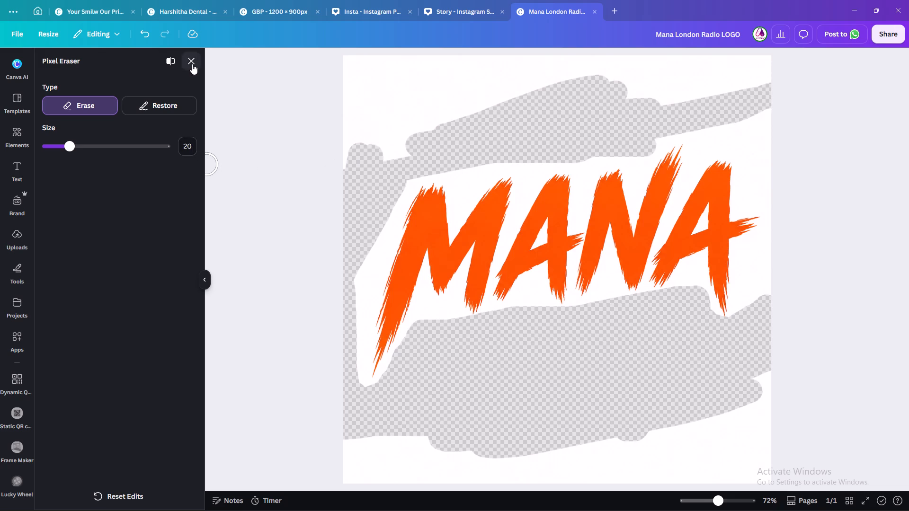
left_click(192, 64)
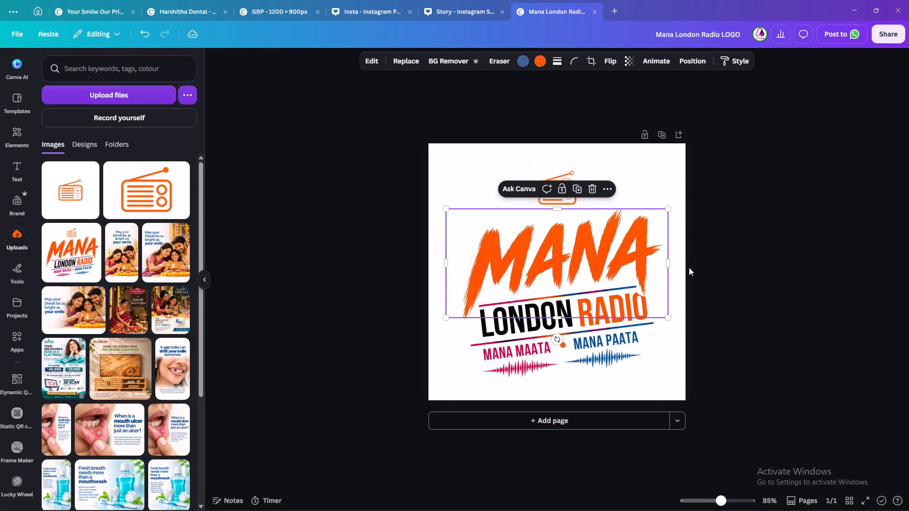
Erase more white background on both sides of the final A's lower tip with the Pixel Eraser at size 20.
left_click(499, 61)
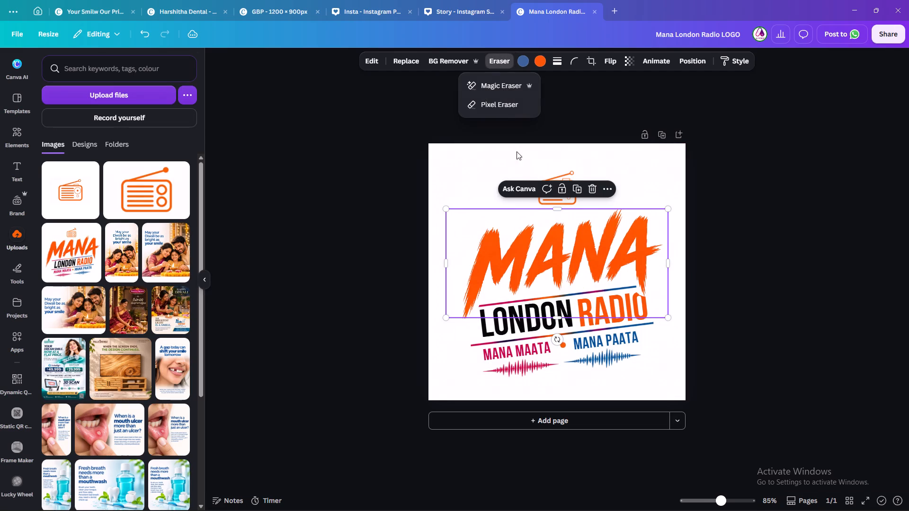
left_click(506, 105)
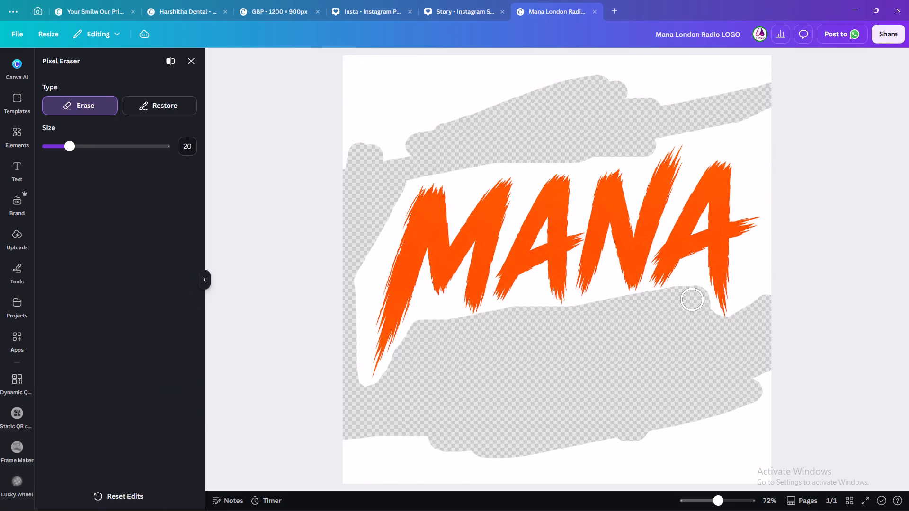
left_click_drag(704, 298, 711, 328)
left_click_drag(711, 328, 714, 328)
left_click_drag(737, 322, 801, 298)
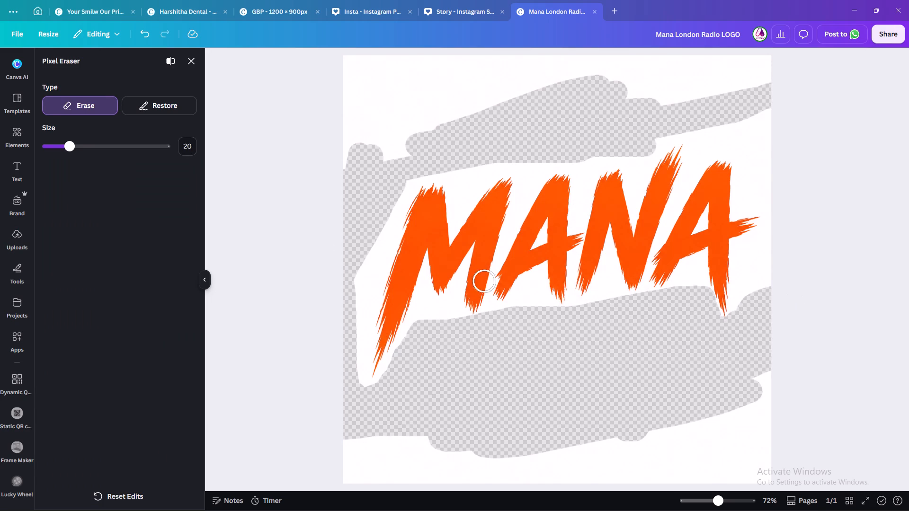
Erase the white fringe along the inner edge of the final A's lower tip with the Pixel Eraser at size 1.
left_click(53, 145)
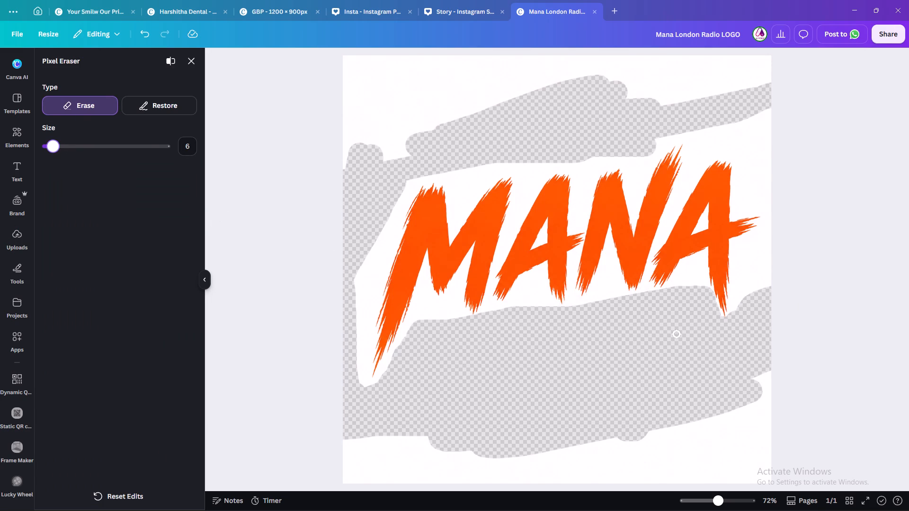
scroll(677, 334, "up", 5, "ctrl")
middle_click(677, 334, "ctrl")
scroll(731, 236, "up", 5)
scroll(706, 233, "down", 8, "shift")
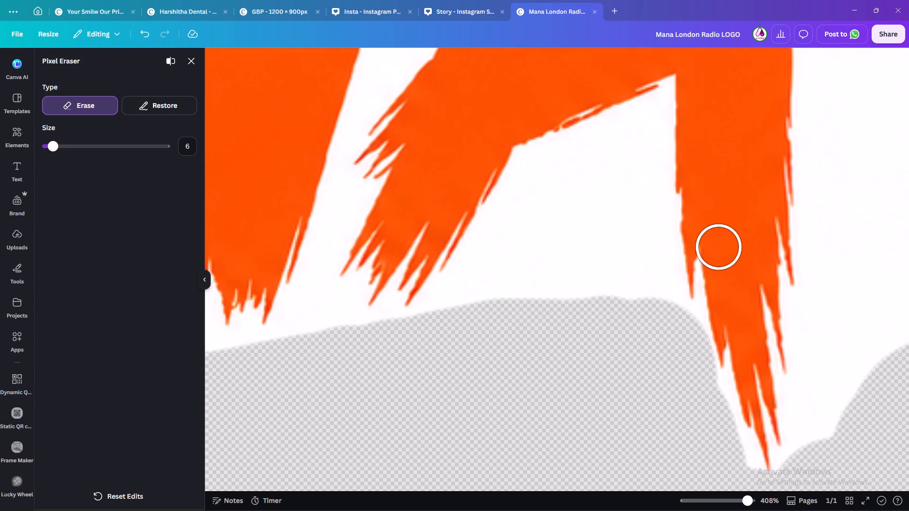
left_click_drag(46, 148, 24, 158)
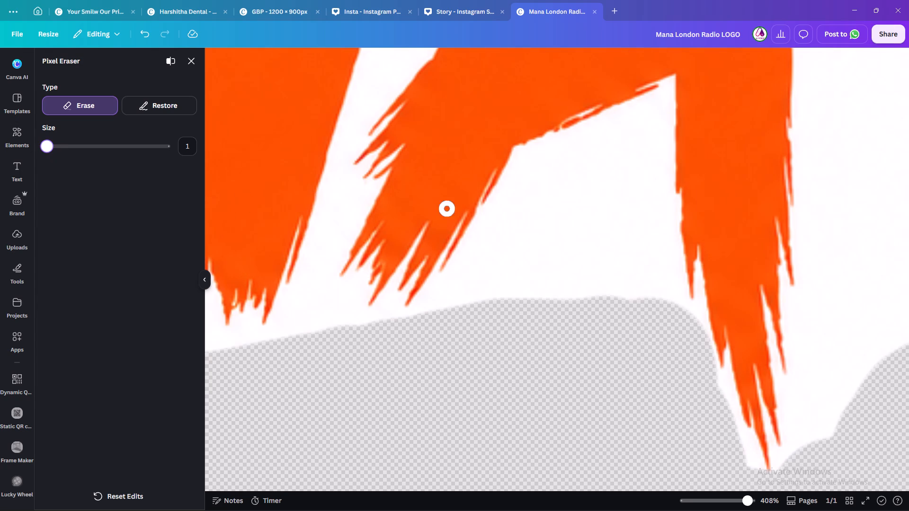
left_click_drag(717, 390, 722, 380)
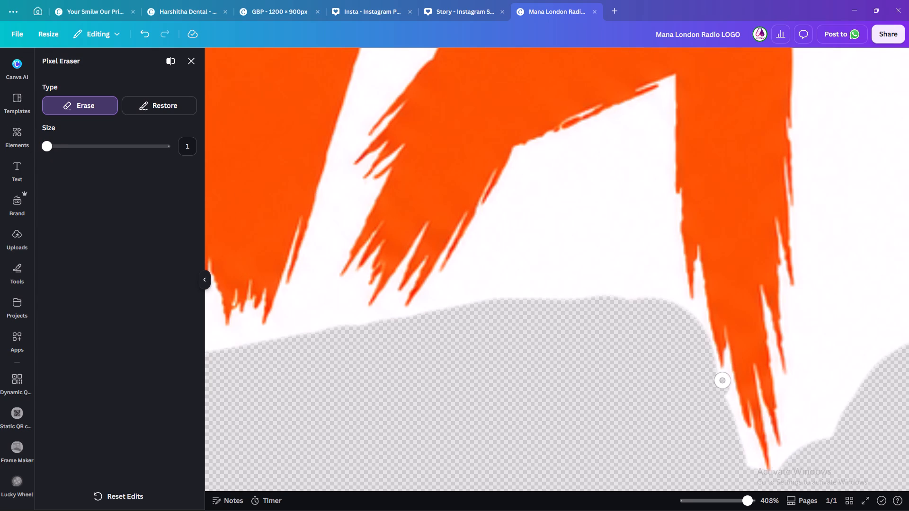
left_click_drag(722, 380, 732, 418)
left_click_drag(732, 418, 752, 464)
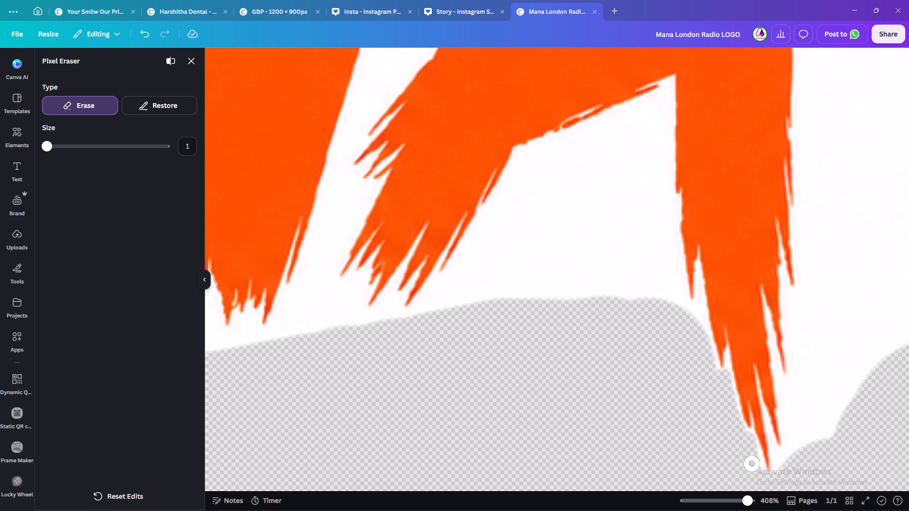
left_click_drag(752, 464, 757, 480)
Erase the white fringe along the outer edge of the final A's lower tip at size 1, and finish the erasing.
left_click_drag(780, 472, 788, 456)
left_click_drag(788, 456, 794, 432)
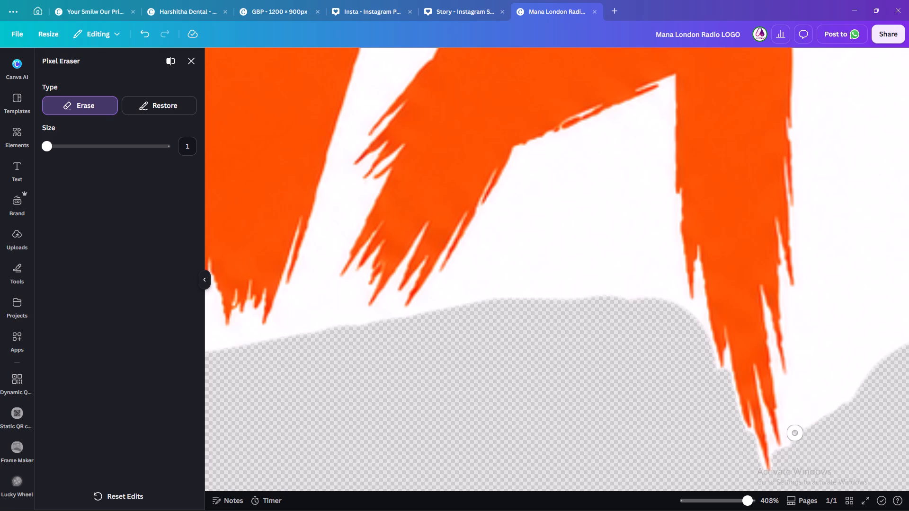
left_click_drag(794, 432, 794, 406)
left_click_drag(794, 406, 828, 397)
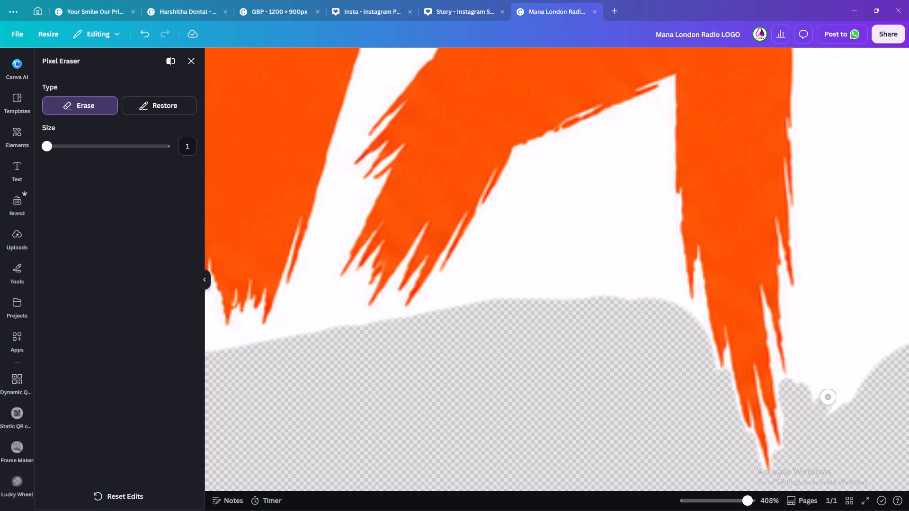
left_click_drag(828, 397, 828, 400)
left_click(778, 453)
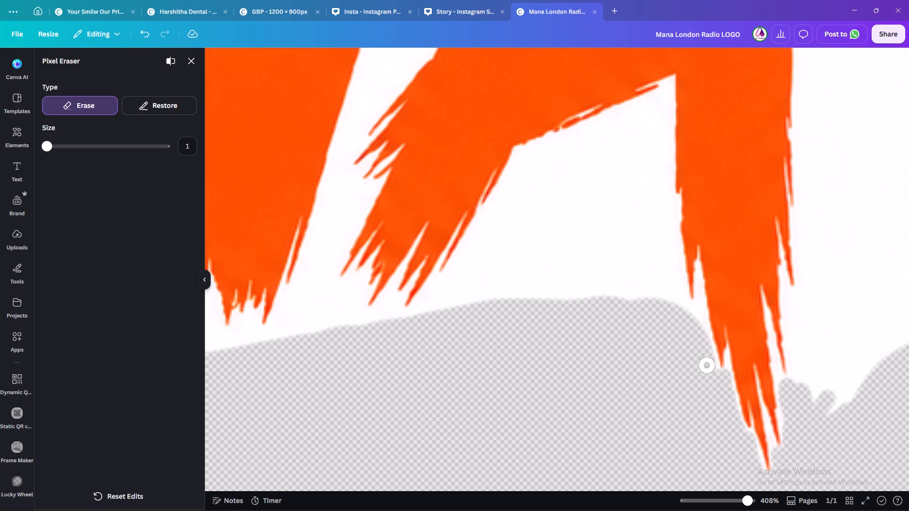
left_click(712, 369)
left_click(187, 63)
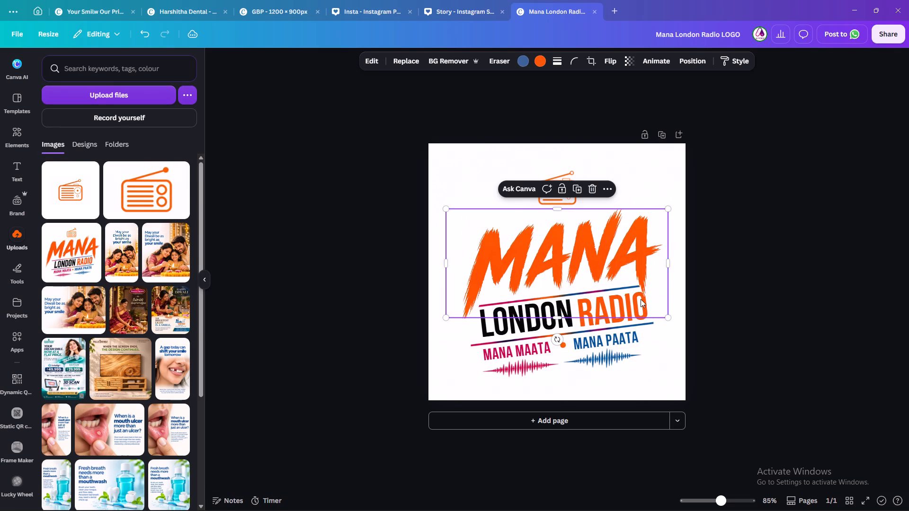
Enlarge the MANA wordmark and move it up towards the radio icon, comparing it with the original logo in Photos.
left_click_drag(667, 317, 679, 321)
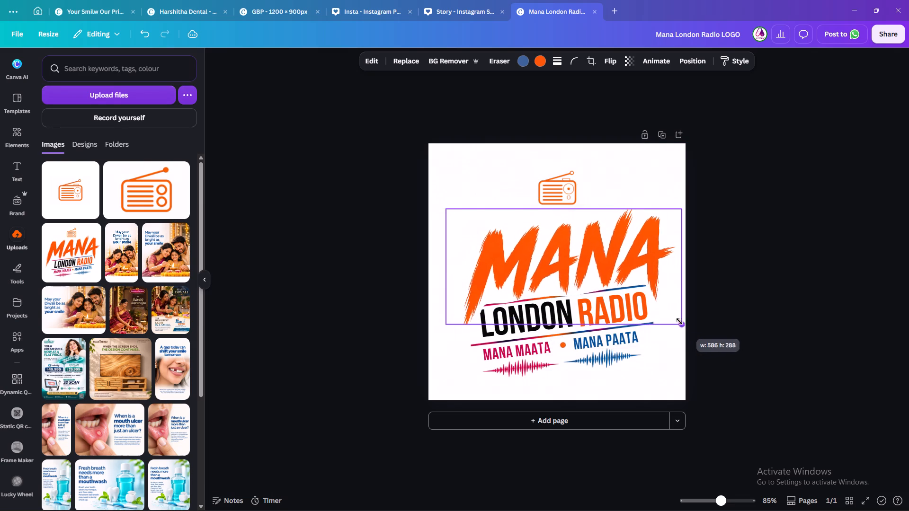
left_click_drag(679, 321, 678, 321)
left_click_drag(598, 274, 598, 268)
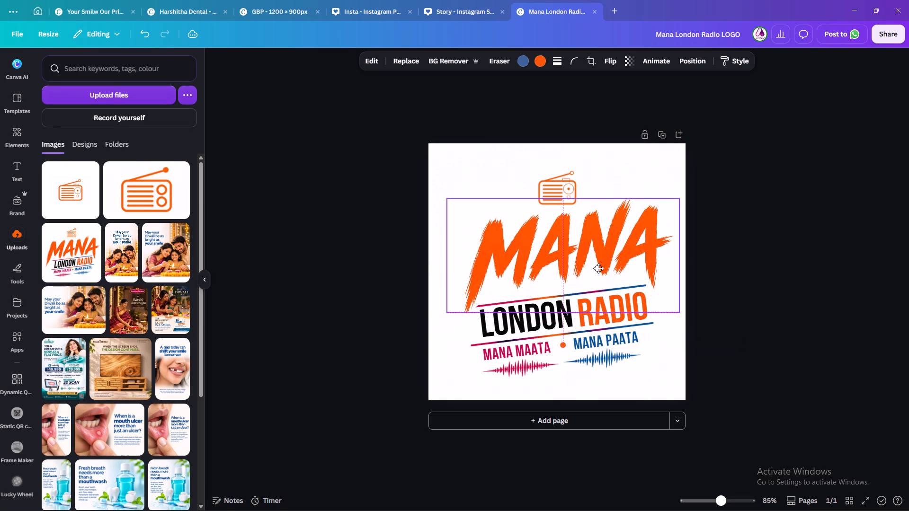
left_click_drag(598, 268, 599, 265)
key("alt+Tab")
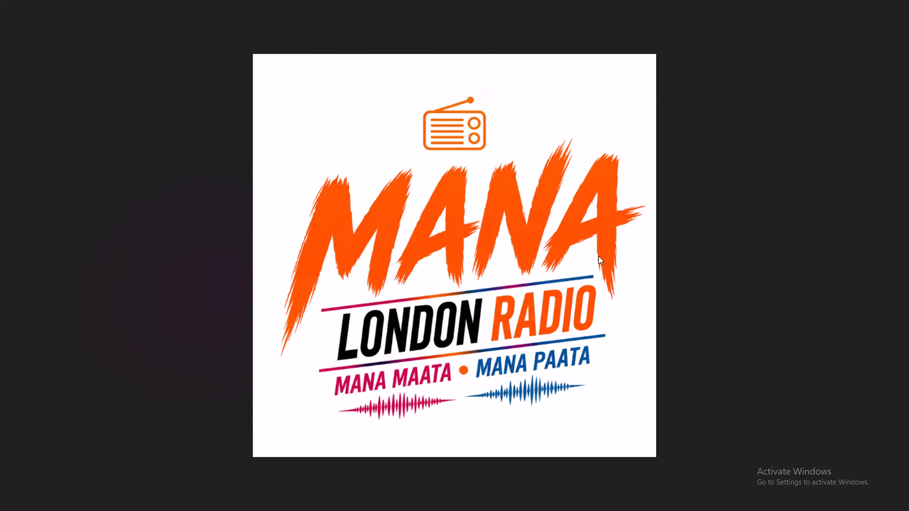
key("alt+Tab")
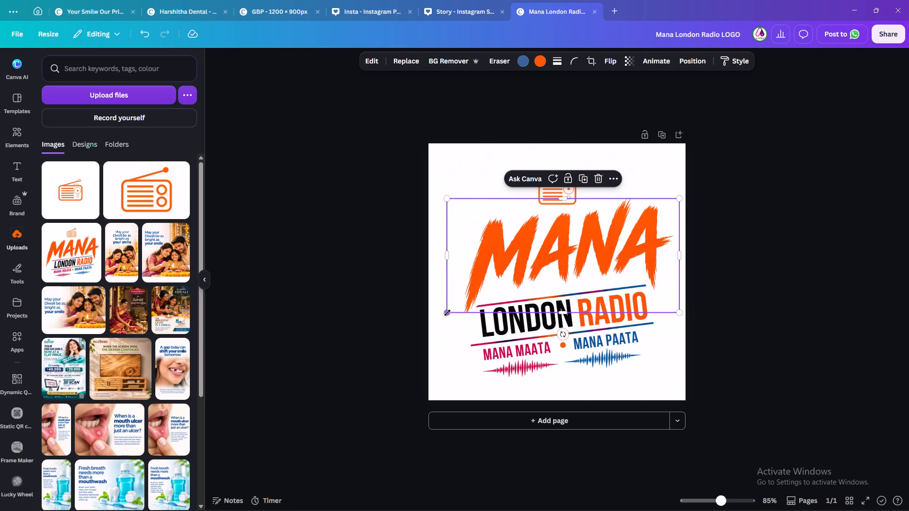
Enlarge the MANA wordmark to nearly the full page width and centre it horizontally on the page above LONDON RADIO.
left_click_drag(447, 313, 436, 328)
left_click_drag(532, 261, 539, 261)
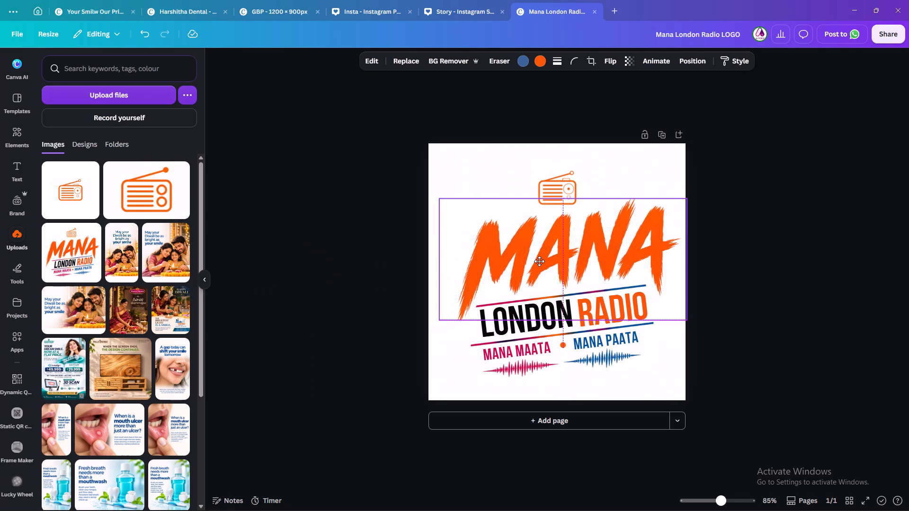
left_click_drag(539, 261, 538, 261)
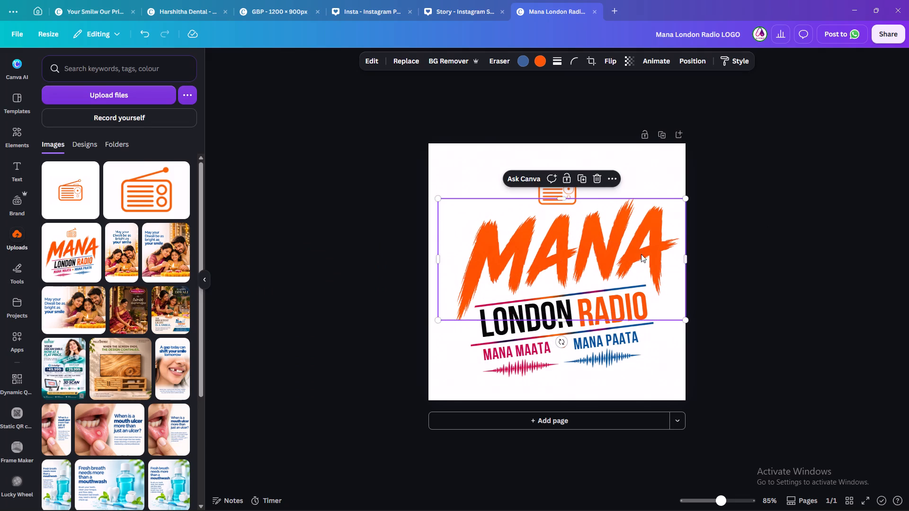
left_click_drag(630, 256, 624, 257)
key("alt+Tab")
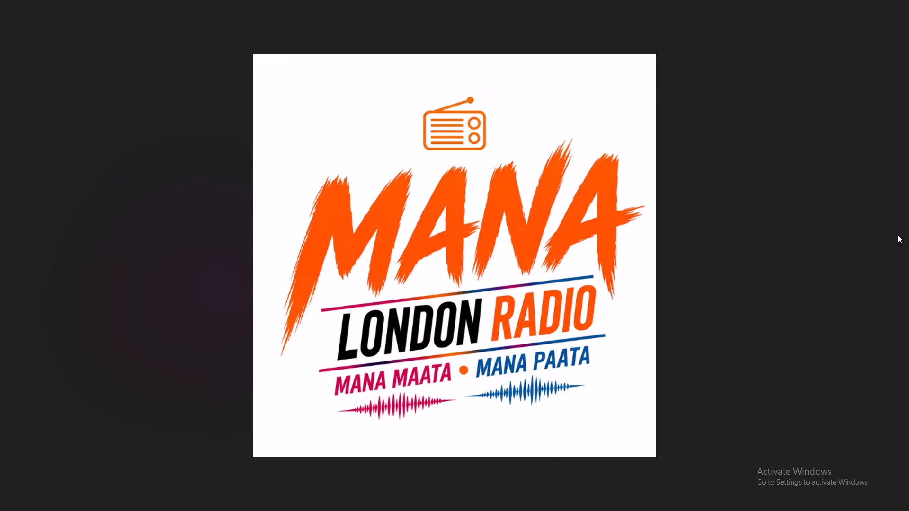
key("alt+Tab")
left_click(642, 279)
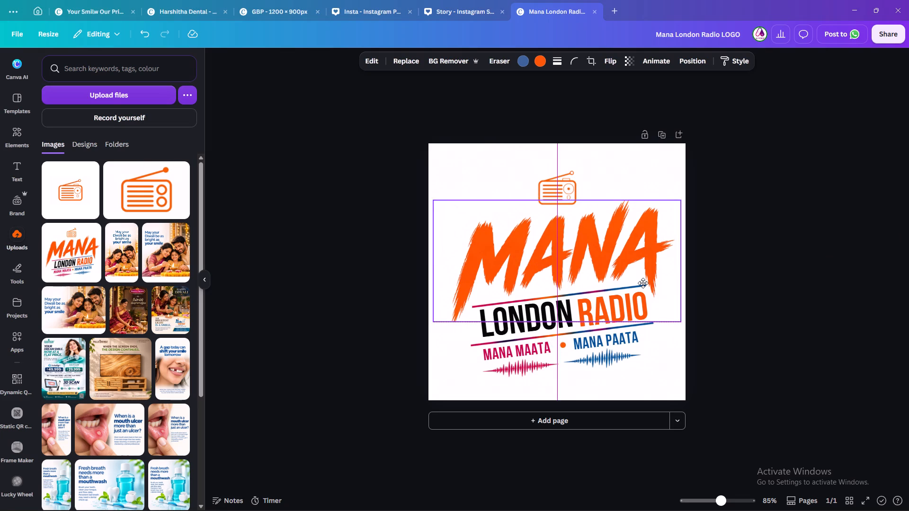
left_click(799, 257)
Check the original logo in Photos and nudge the MANA wordmark two steps to the right.
key("alt+Tab")
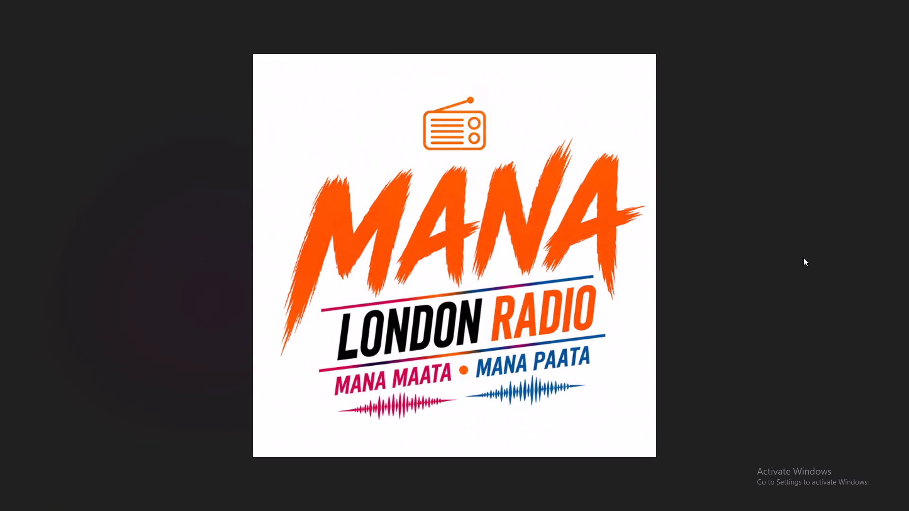
key("alt+Tab")
left_click(619, 256)
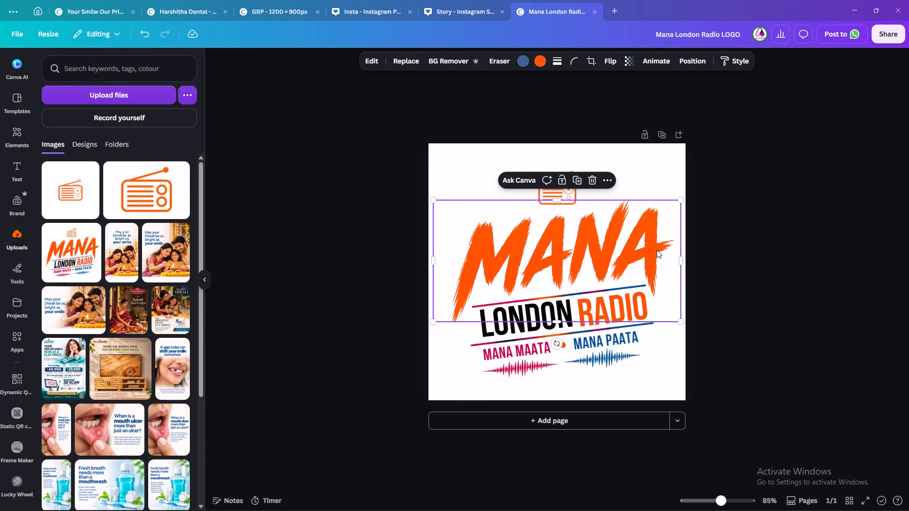
key("Right")
key("Right")
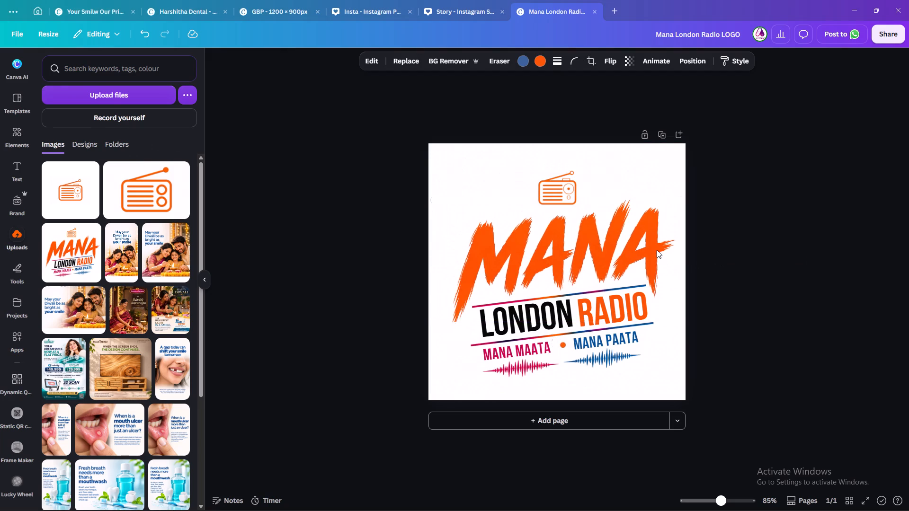
Compare the MANA wordmark's size and placement in the Canva design with the original logo in Photos.
key("alt+Tab")
key("alt+Tab")
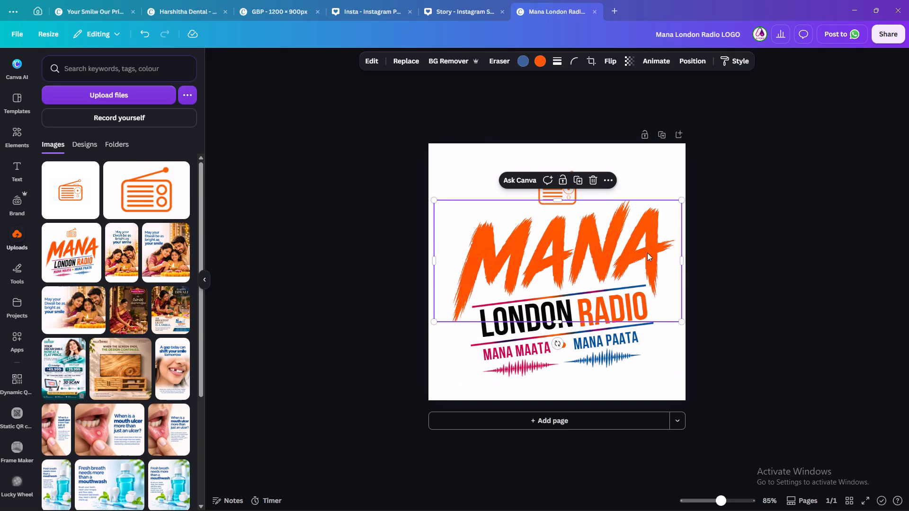
left_click(776, 308)
key("alt+Tab")
key("alt+Tab")
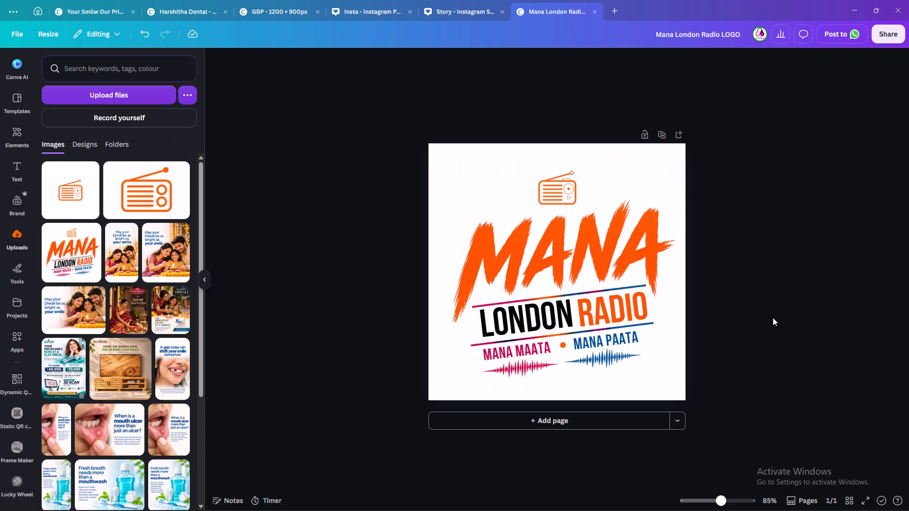
key("alt+Tab")
key("alt+Tab")
key("alt+Tab")
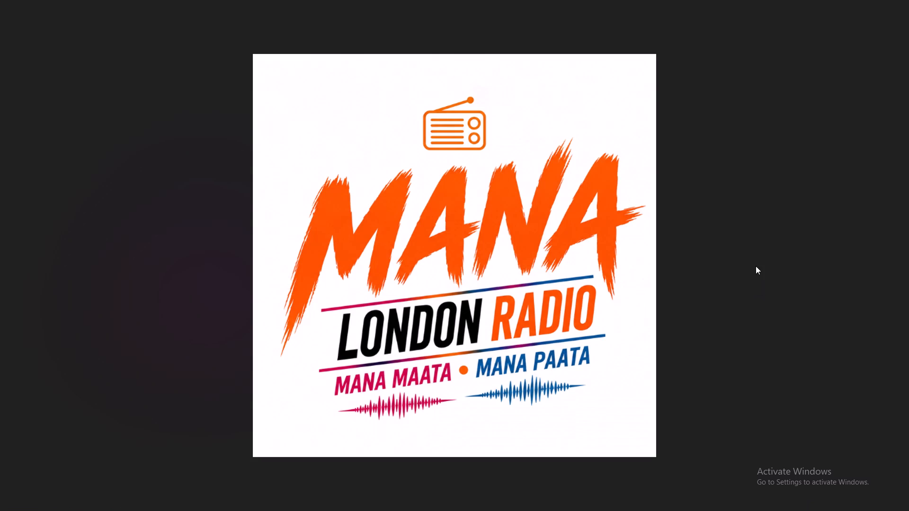
key("alt+Tab")
key("alt+Tab")
key("alt+Tab")
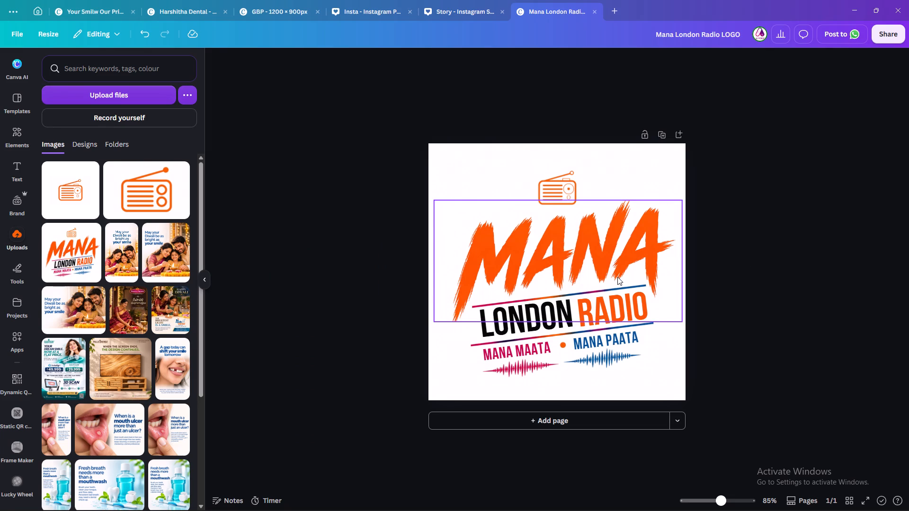
key("alt+Tab")
key("alt+Tab")
Nudge the MANA wordmark four steps down towards the LONDON RADIO text.
left_click(602, 279)
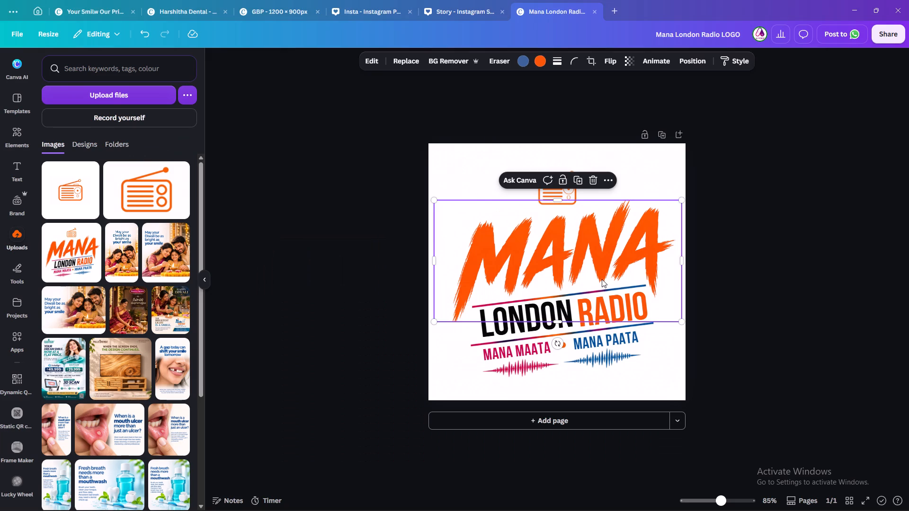
key("Down")
key("Down")
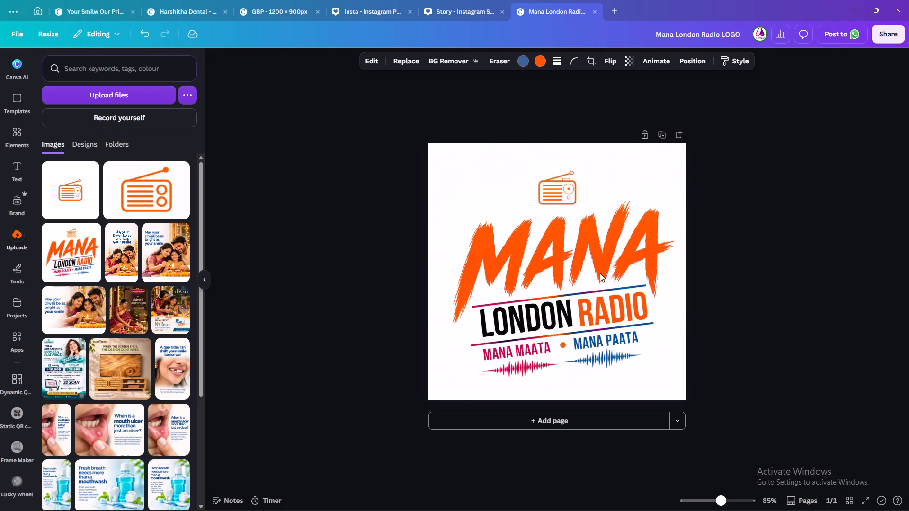
key("Down")
key("Down")
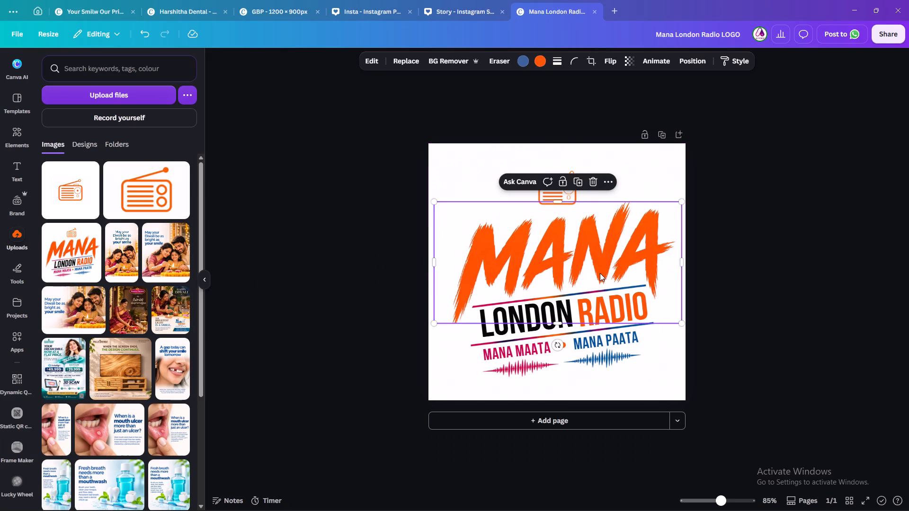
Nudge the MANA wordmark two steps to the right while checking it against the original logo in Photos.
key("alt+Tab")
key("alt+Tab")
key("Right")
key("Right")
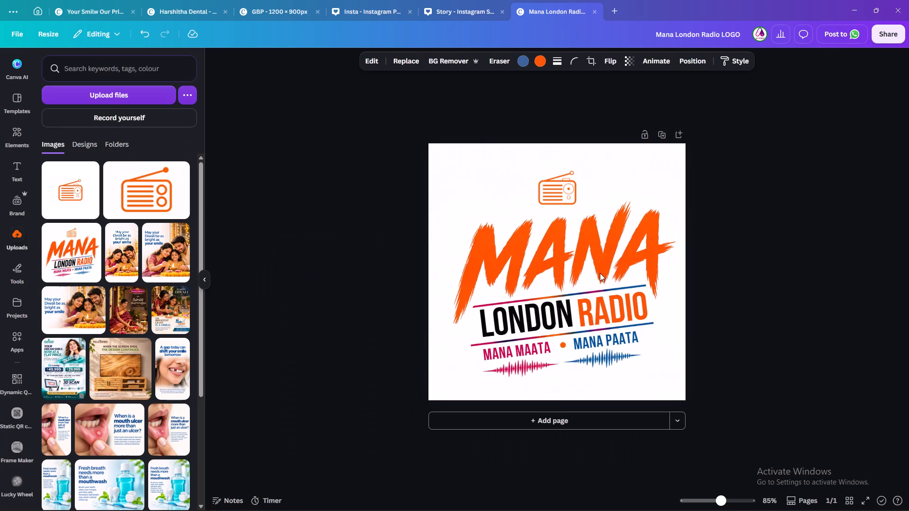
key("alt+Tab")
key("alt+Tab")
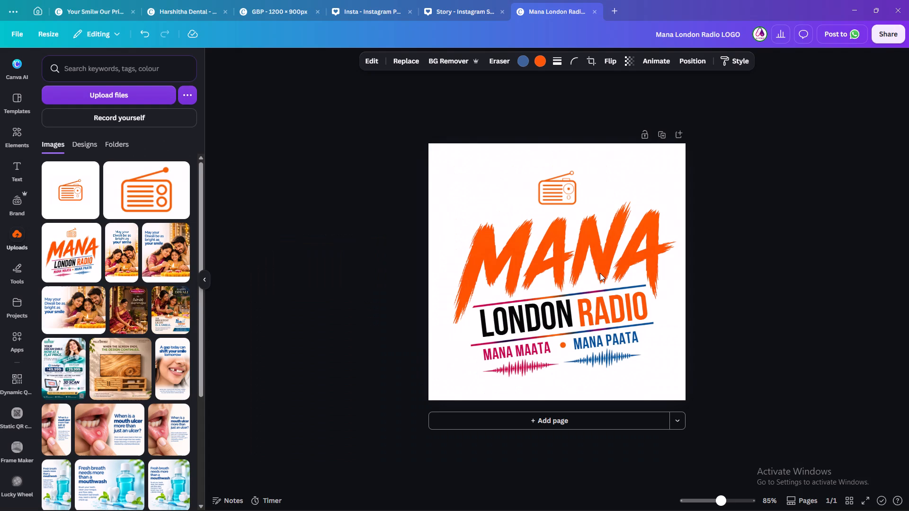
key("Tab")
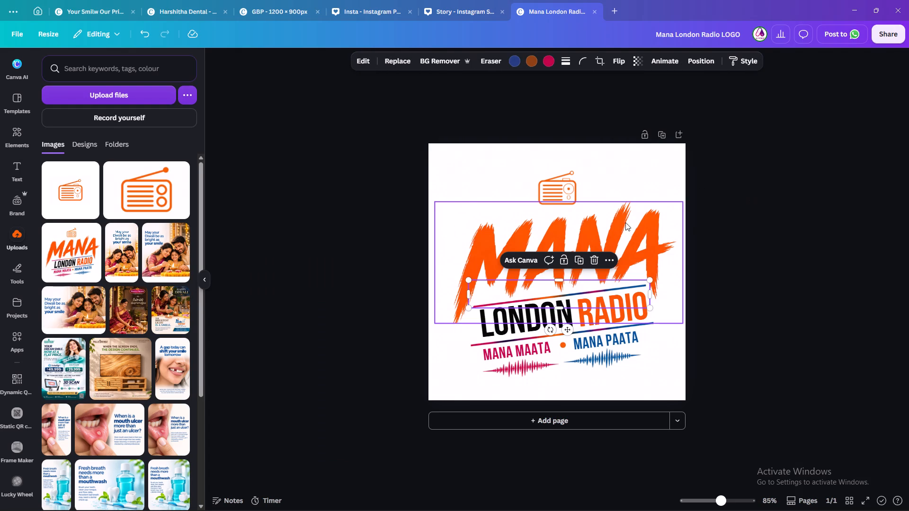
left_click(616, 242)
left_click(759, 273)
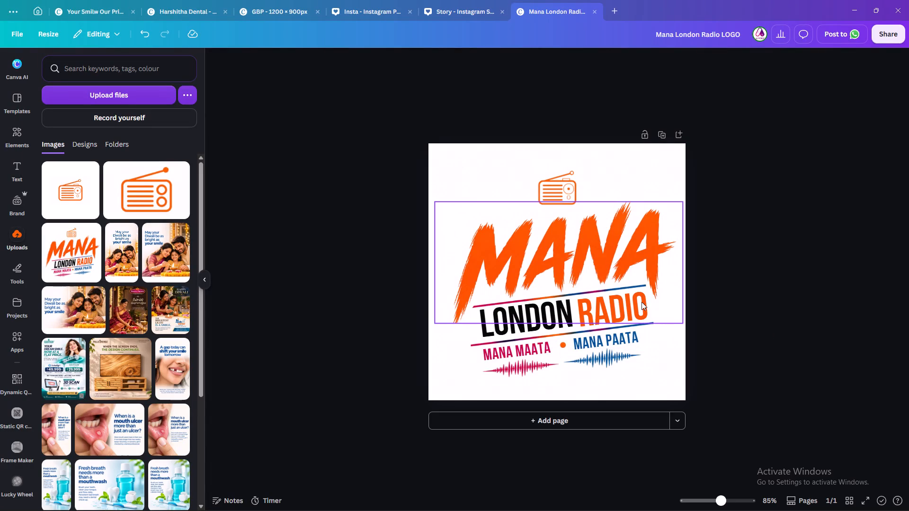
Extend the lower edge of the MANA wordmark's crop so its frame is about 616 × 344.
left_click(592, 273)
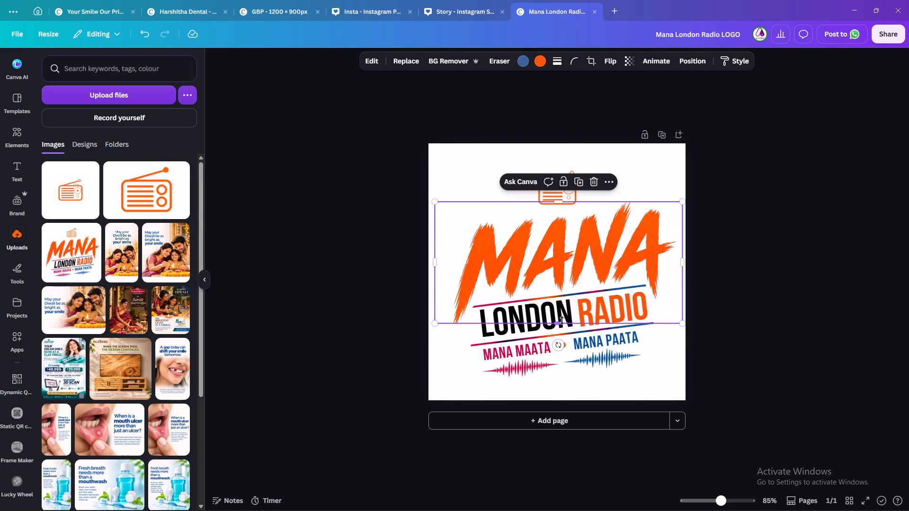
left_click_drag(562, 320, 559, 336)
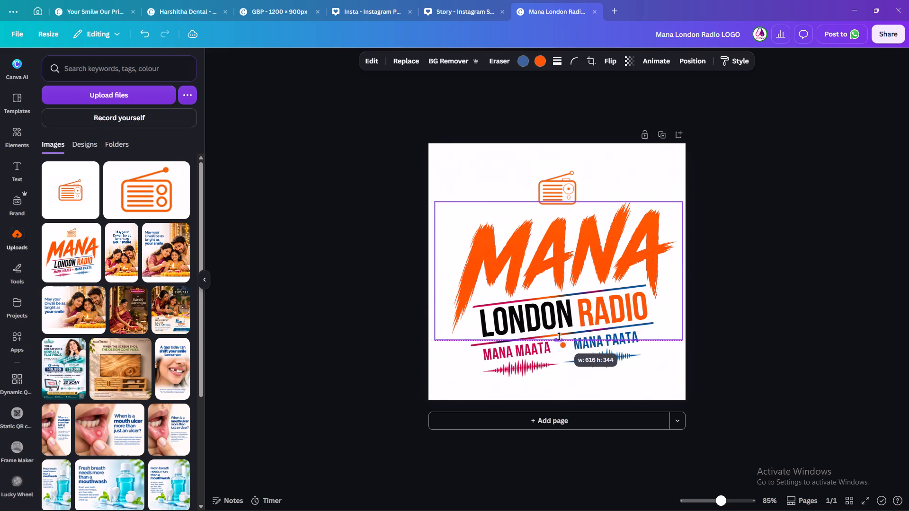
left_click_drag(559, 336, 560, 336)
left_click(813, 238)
Compare the whole Canva design with the original logo in Photos, and close the Photos viewer.
key("alt+Tab")
key("alt+Tab")
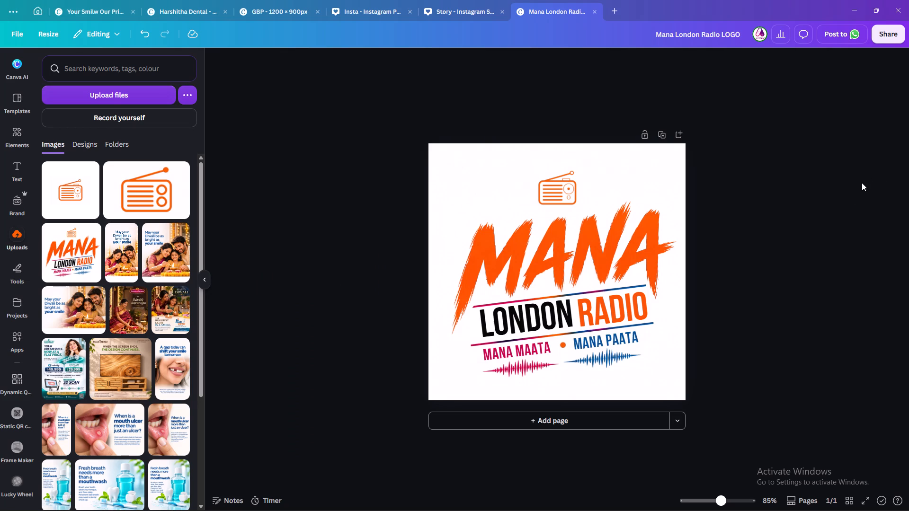
key("alt+Tab")
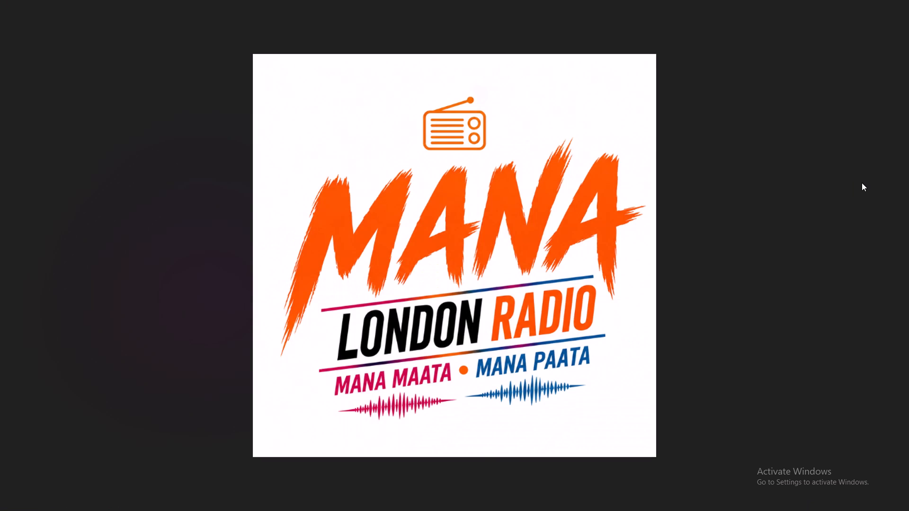
key("alt+Tab")
key("alt+Tab")
key("Escape")
key("Escape")
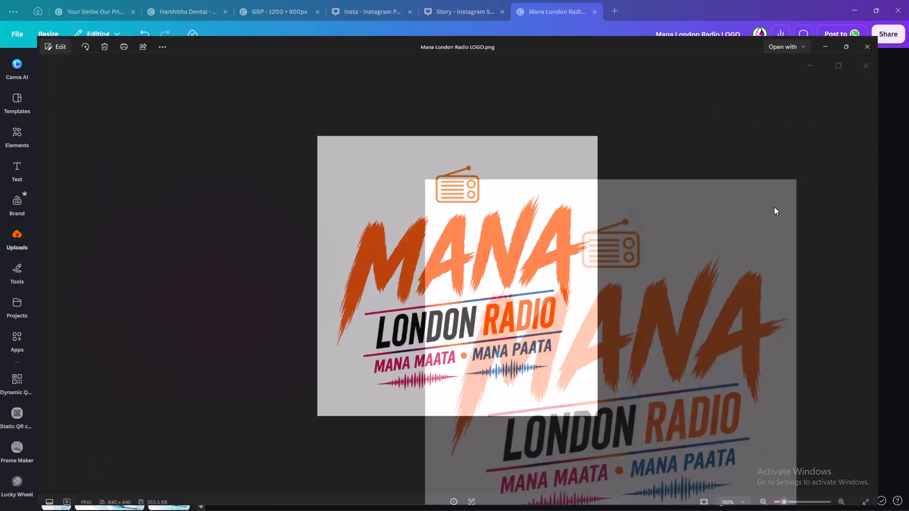
left_click(908, 0)
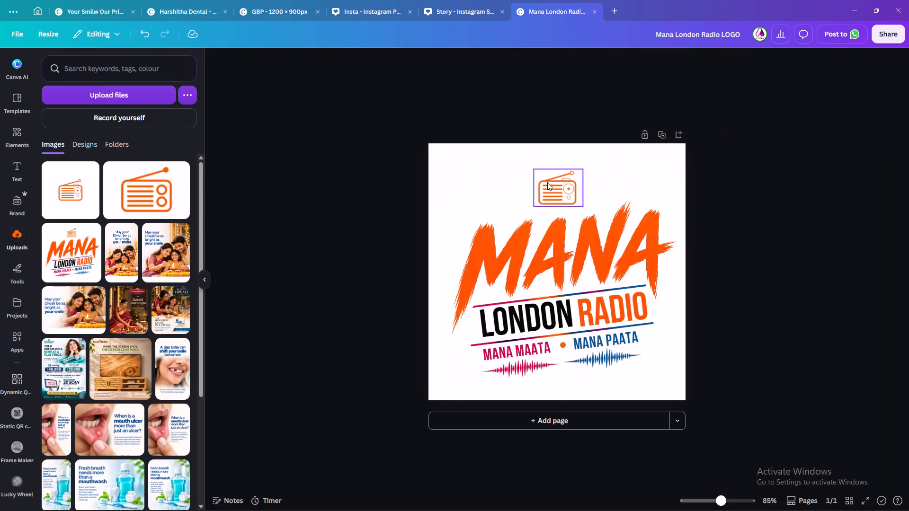
Step back through the edit history to the state where the full original logo image fills the page in the renamed design.
key("ctrl+z")
key("ctrl+z")
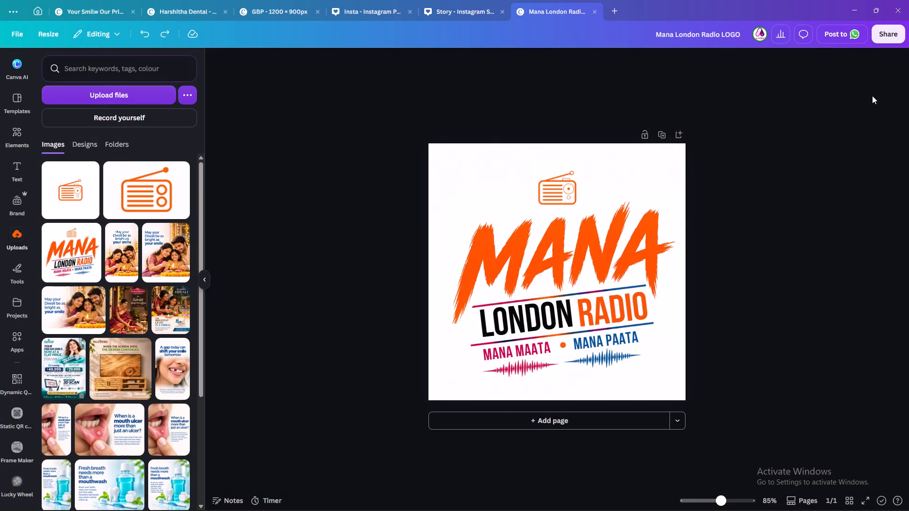
key("ctrl+z")
key("ctrl+z")
key("ctrl+z")
key("ctrl+z")
key("ctrl+z")
key("ctrl+z")
key("ctrl+z")
key("ctrl+z")
key("ctrl+z")
key("ctrl+z")
key("ctrl+z")
key("ctrl+z")
key("ctrl+z")
key("ctrl+z")
key("ctrl+z")
key("ctrl+z")
key("ctrl+z")
key("ctrl+z")
key("ctrl+z")
key("ctrl+z")
key("ctrl+z")
key("ctrl+z")
key("ctrl+z")
key("ctrl+z")
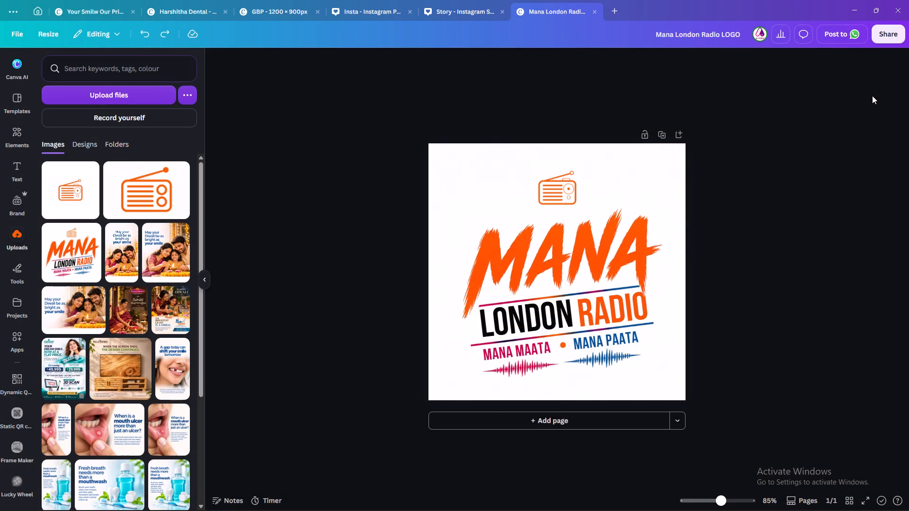
key("ctrl+shift+z")
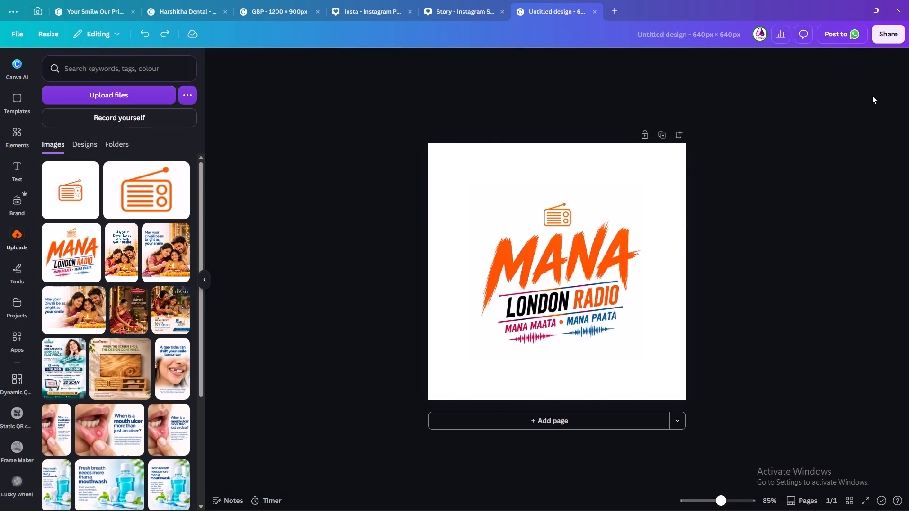
key("ctrl+shift+z")
key("ctrl+shift+z")
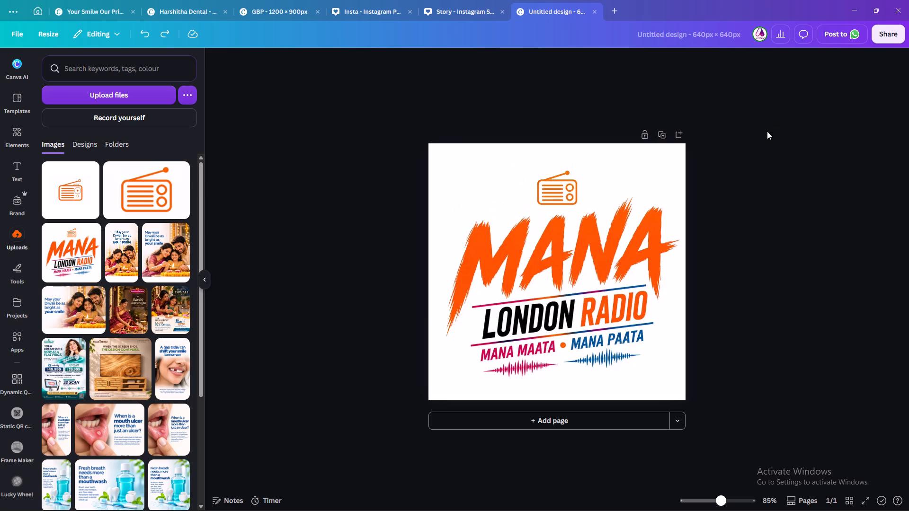
key("ctrl+shift+z")
key("ctrl+shift+z")
key("ctrl+shift+z")
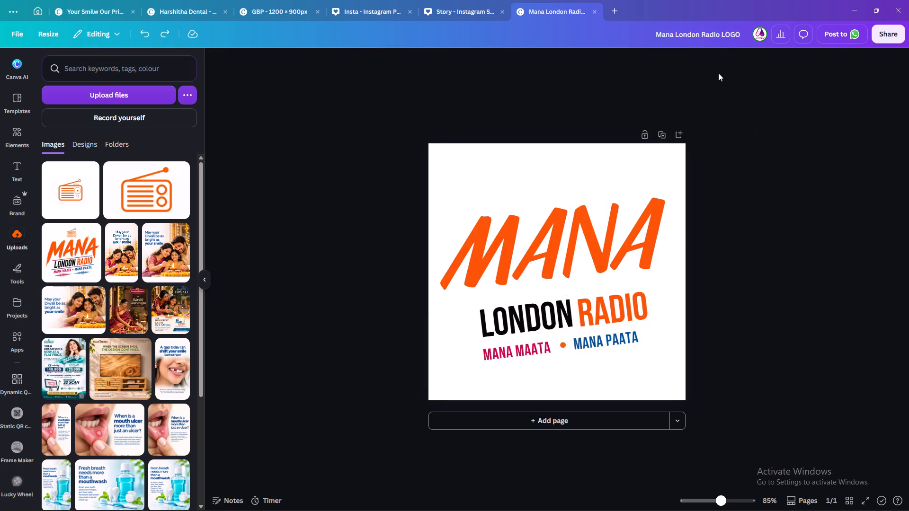
key("ctrl+z")
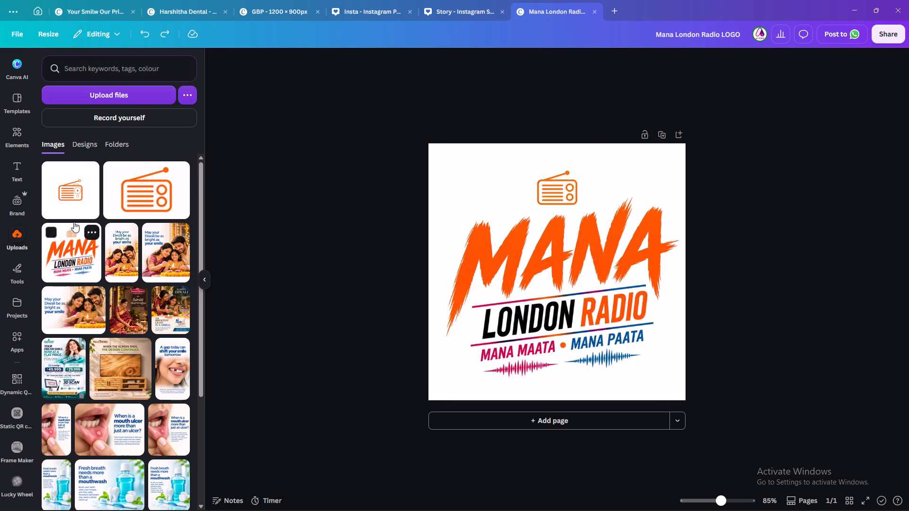
Add the smaller uploaded radio icon to the page, crop away its white margins and place it above the MANA wordmark.
left_click(78, 196)
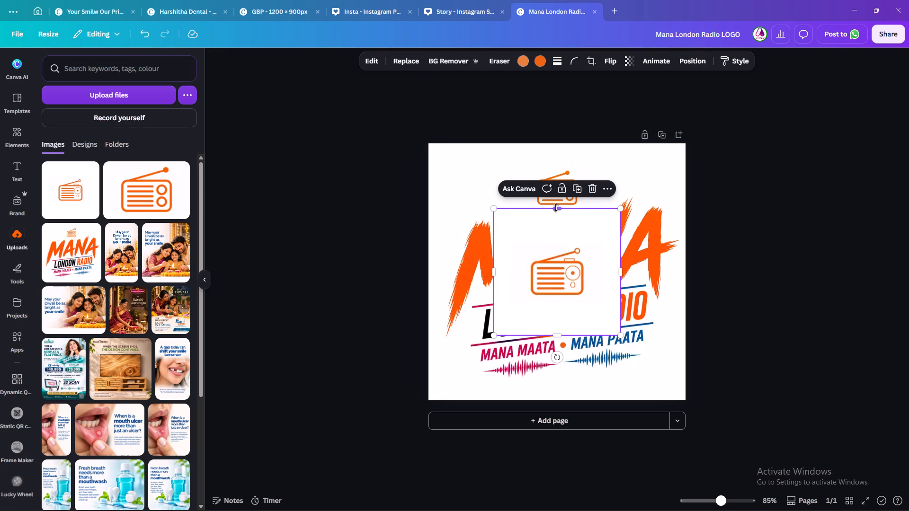
left_click_drag(557, 207, 553, 244)
left_click_drag(561, 337, 559, 321)
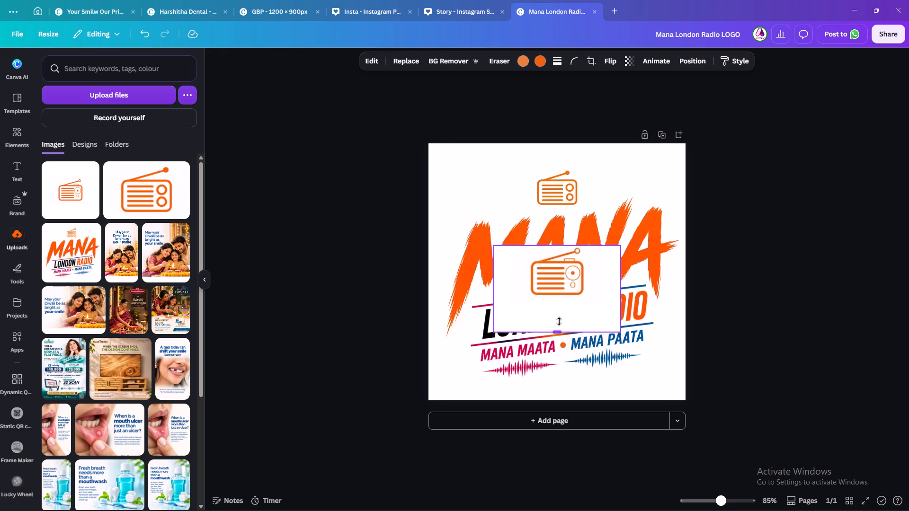
left_click_drag(559, 321, 559, 301)
left_click_drag(563, 284, 566, 195)
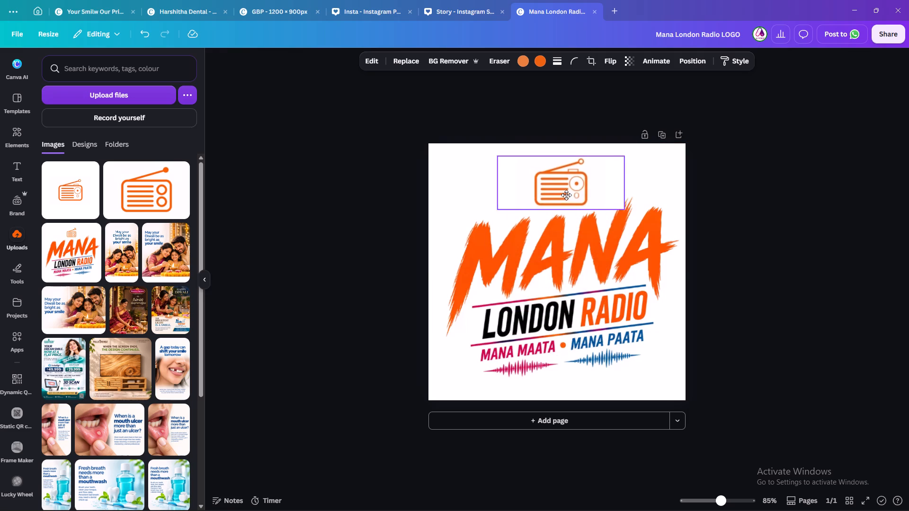
left_click_drag(566, 195, 564, 197)
left_click_drag(619, 184, 590, 185)
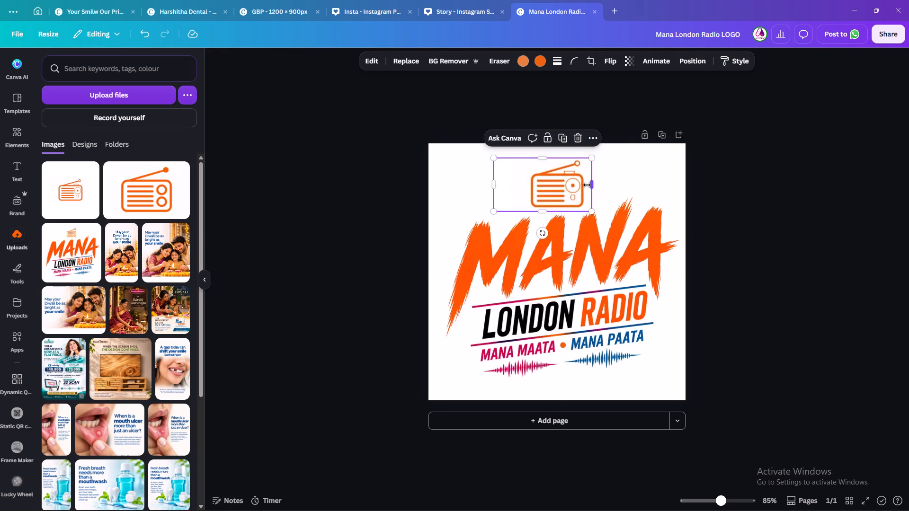
left_click_drag(493, 190, 526, 190)
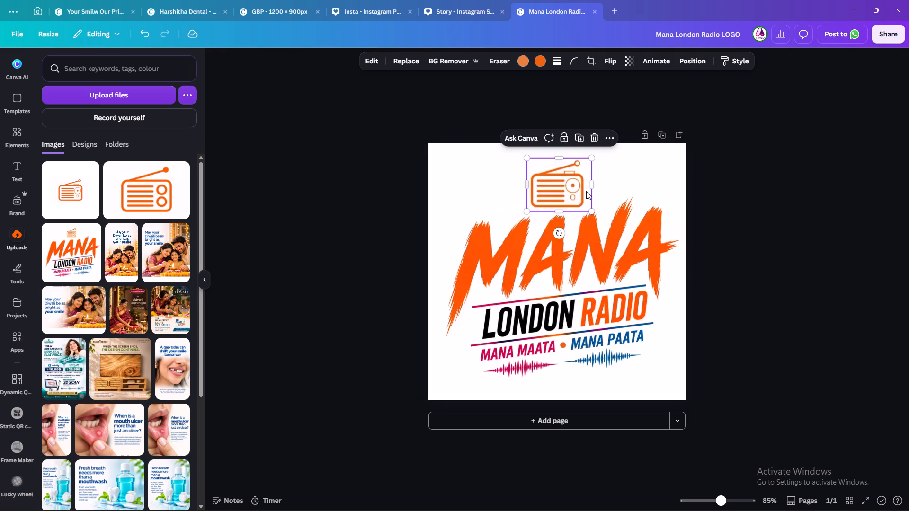
left_click_drag(591, 187, 586, 187)
Place the added radio icon just right of the original radio and trim its crop tightly on all sides.
left_click_drag(542, 194, 595, 191)
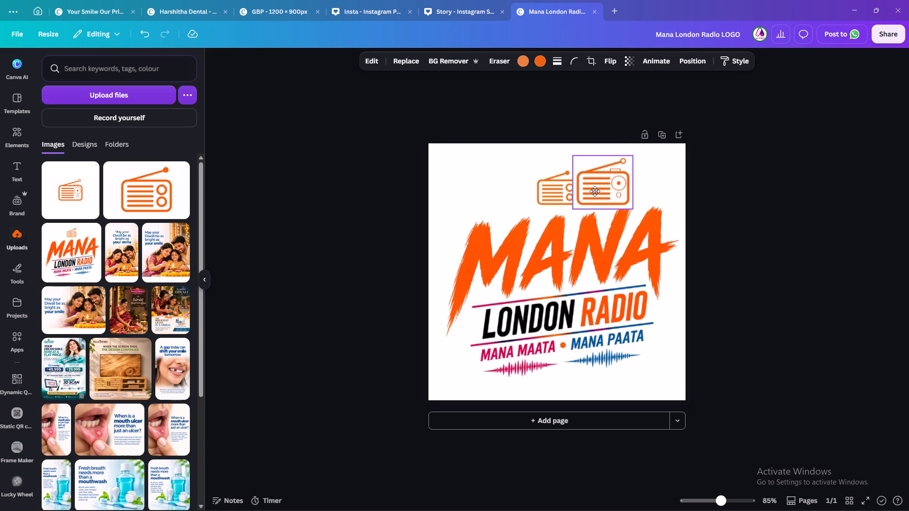
left_click_drag(595, 191, 594, 192)
left_click(610, 209)
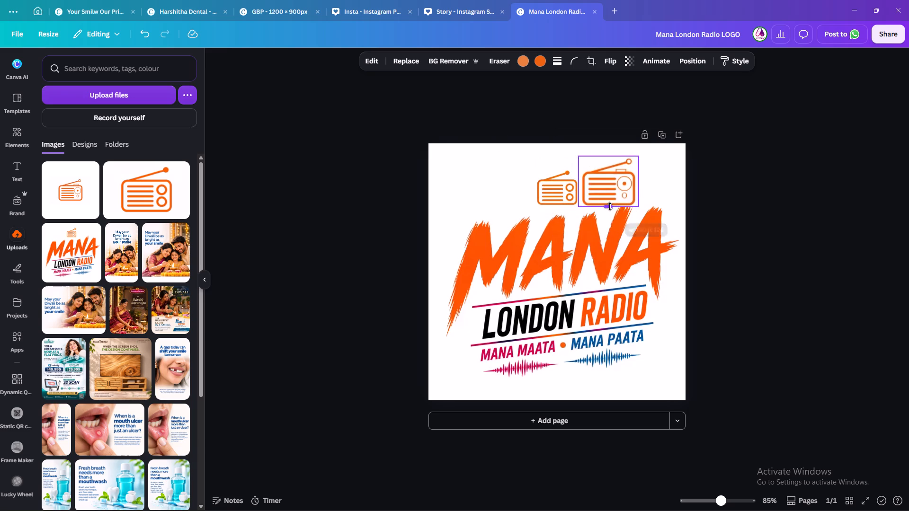
left_click(608, 156)
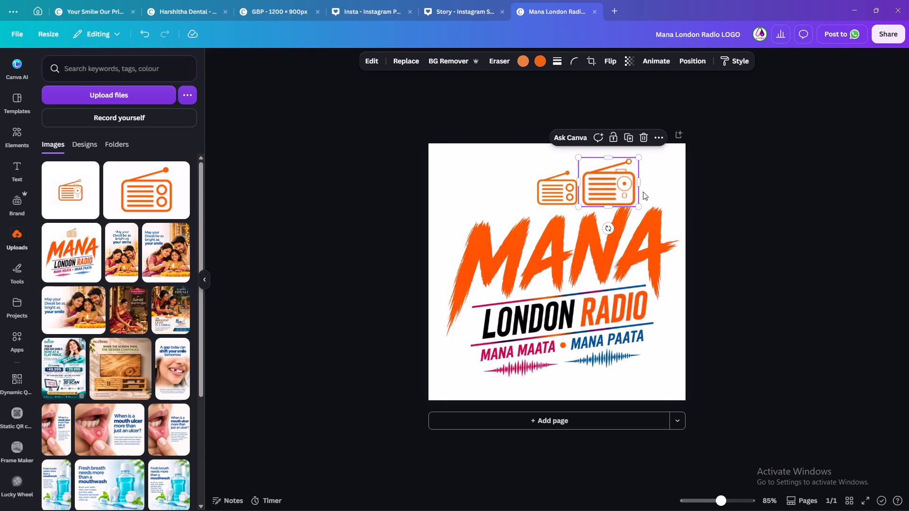
scroll(643, 192, "up", 4, "ctrl")
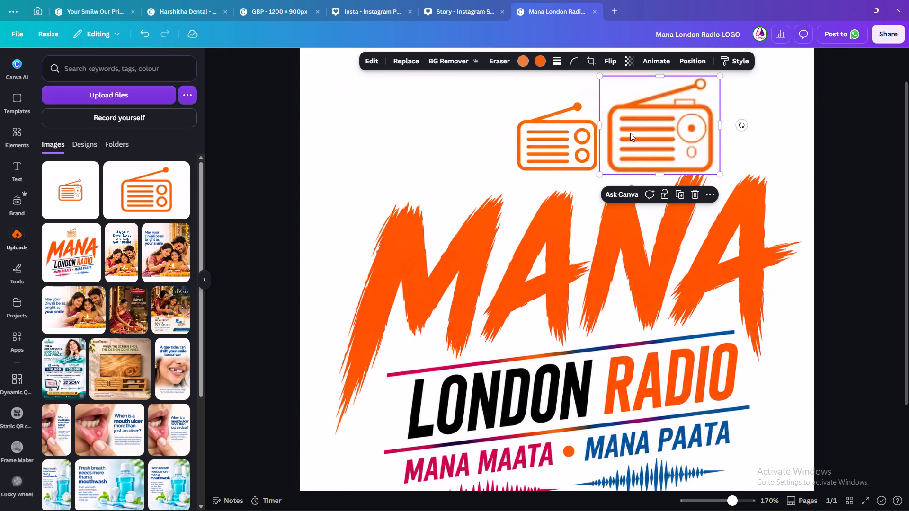
left_click_drag(599, 122, 604, 122)
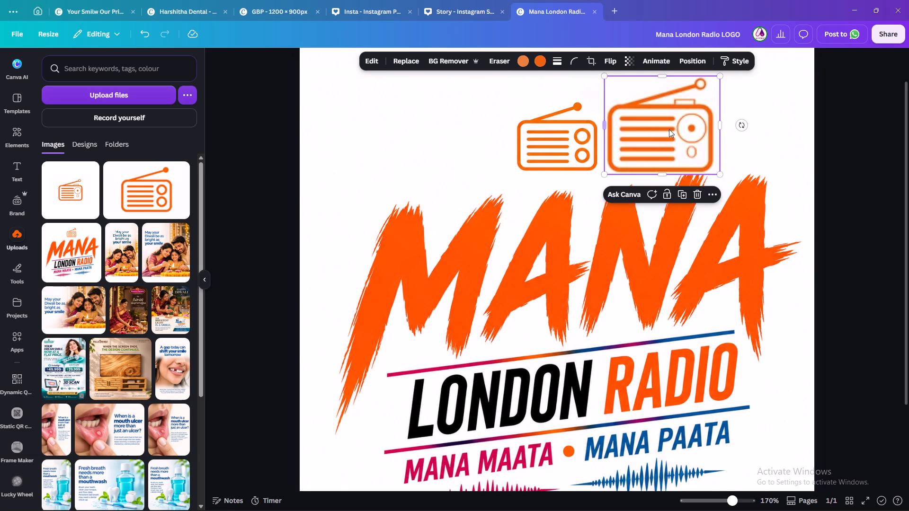
left_click_drag(719, 123, 714, 123)
Scale the added radio icon down to the original radio's width and place it directly over the original radio.
left_click_drag(714, 77, 706, 91)
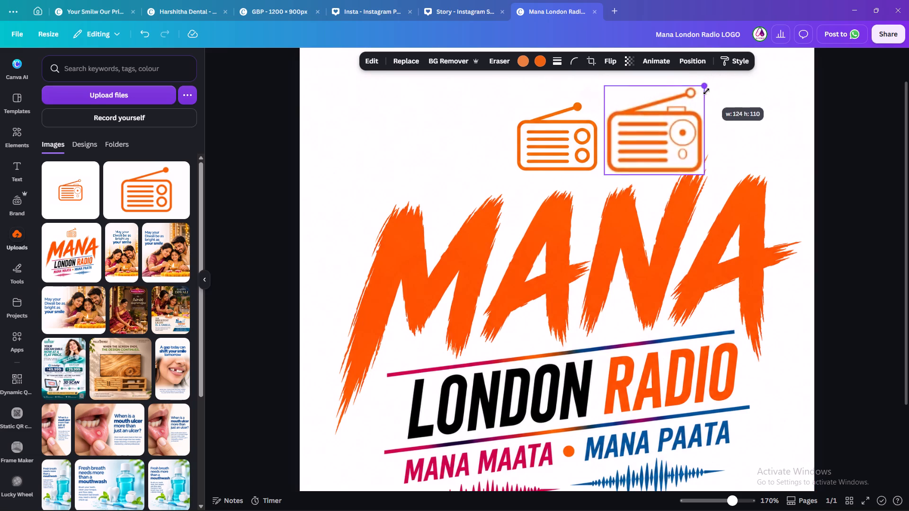
left_click_drag(706, 91, 694, 103)
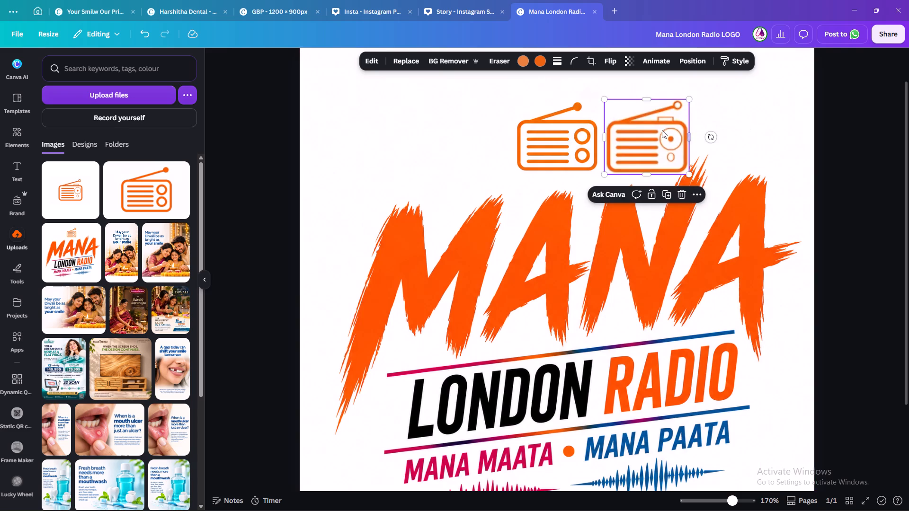
left_click_drag(634, 147, 544, 219)
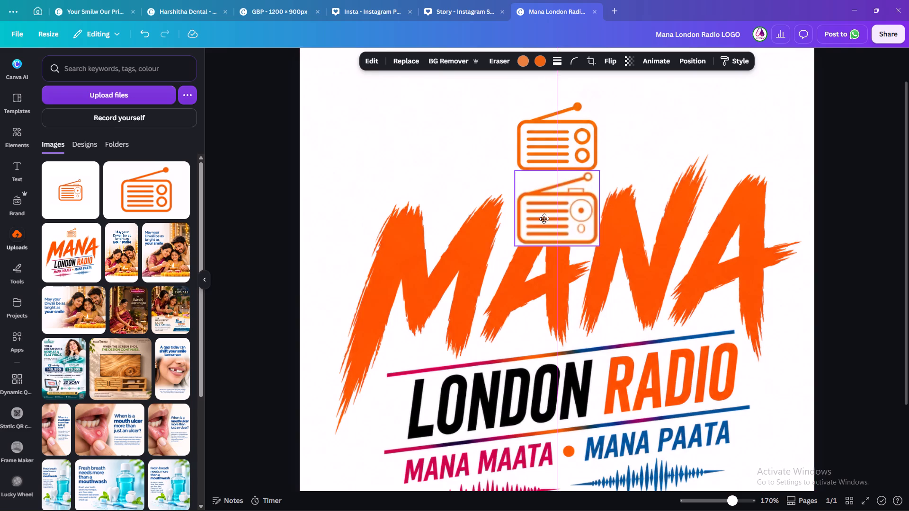
left_click_drag(544, 219, 547, 149)
left_click(547, 149)
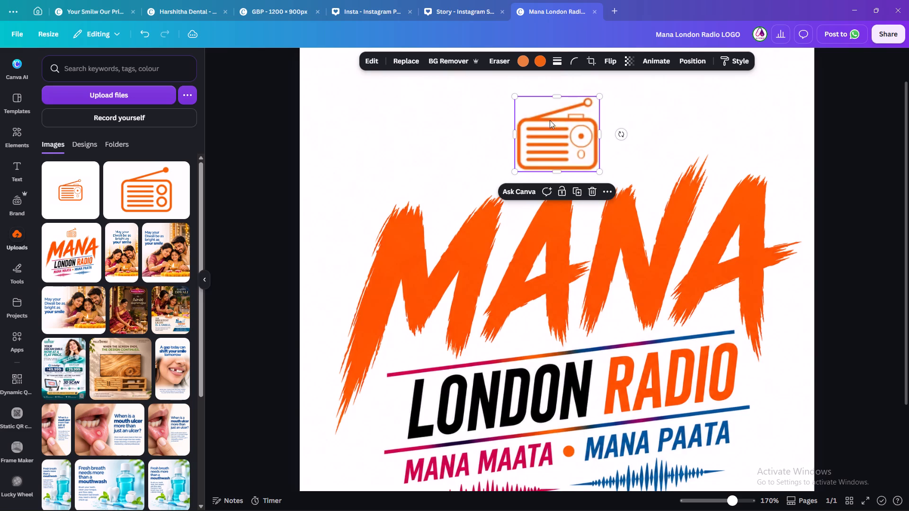
Remove the overlaid radio icon's background, scale it to about 101 × 90, and select the full logo image behind it.
left_click(494, 57)
left_click(446, 59)
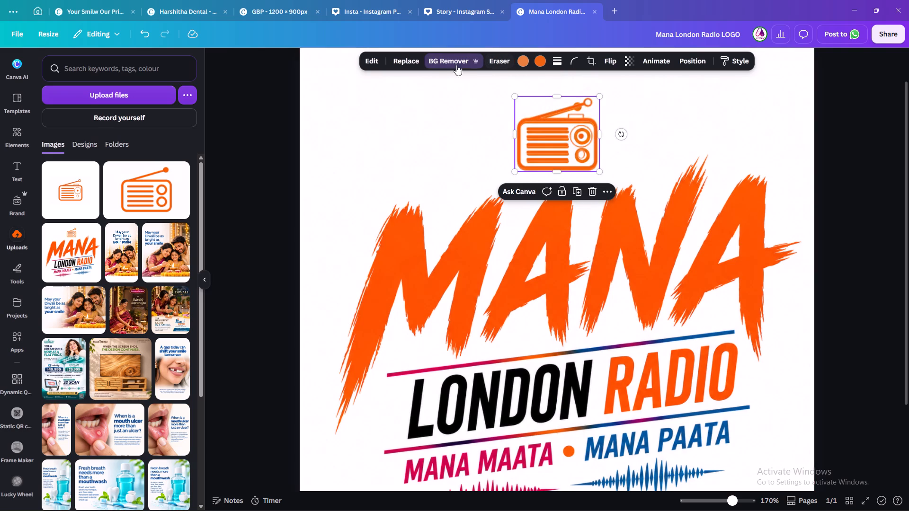
left_click(601, 94)
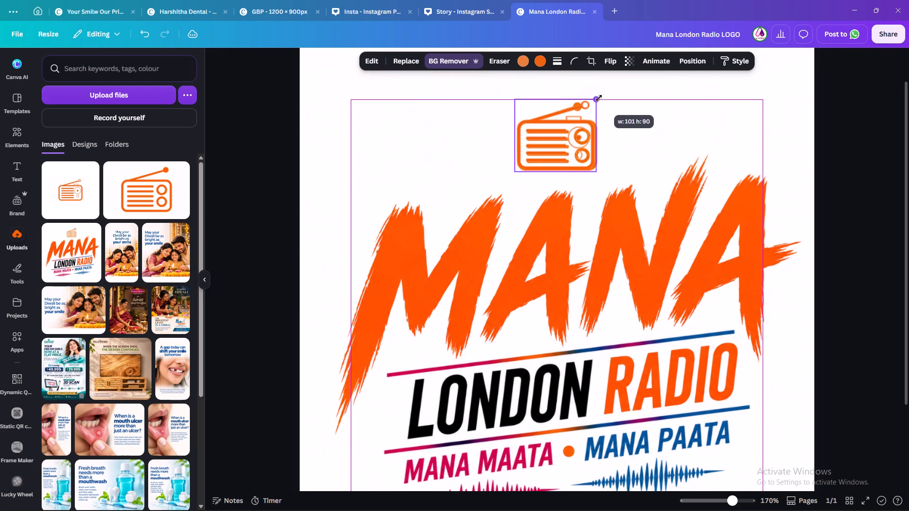
left_click(655, 126)
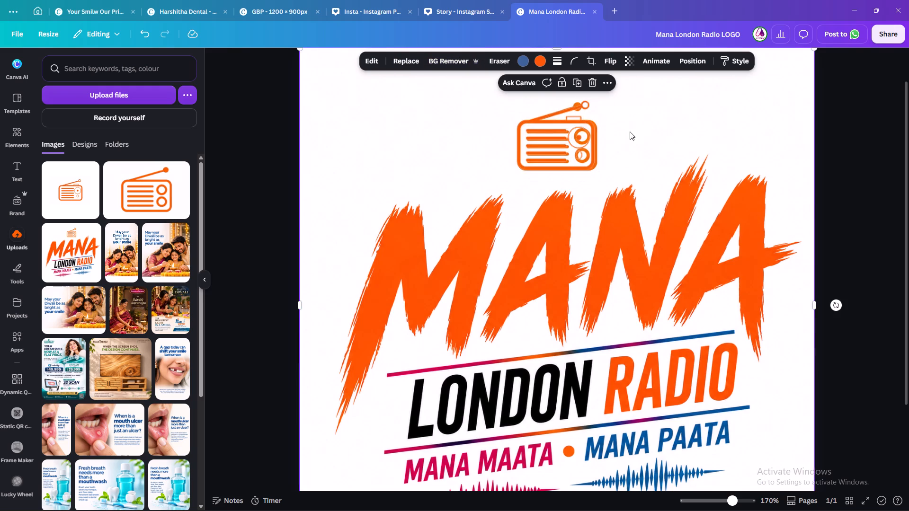
left_click(344, 129)
Erase the original radio icon from the full logo image with the Magic Eraser area brush at size 40.
left_click(465, 99)
left_click(496, 61)
left_click(488, 86)
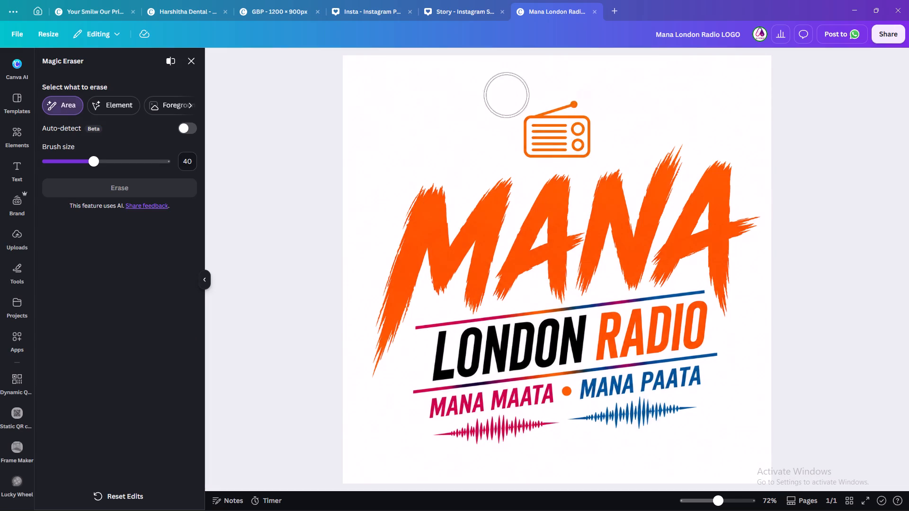
left_click_drag(570, 116, 535, 139)
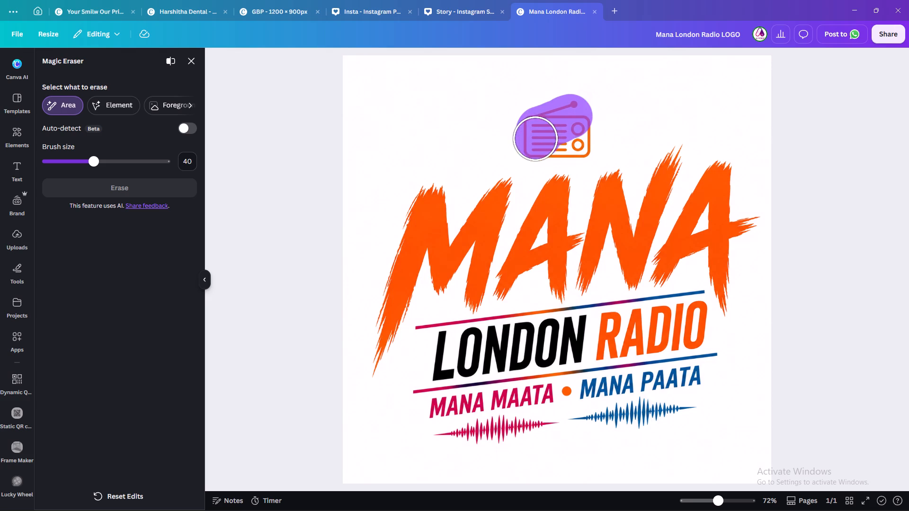
left_click_drag(535, 139, 573, 130)
left_click(104, 196)
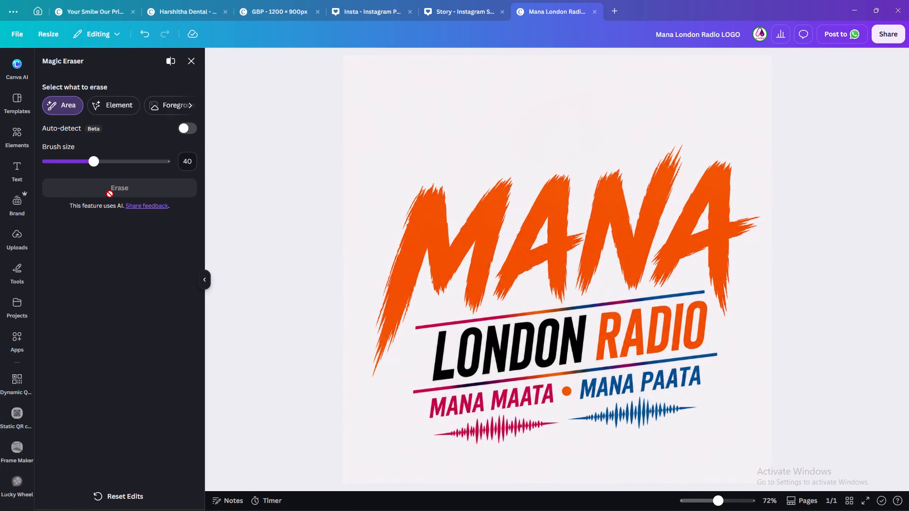
left_click(197, 64)
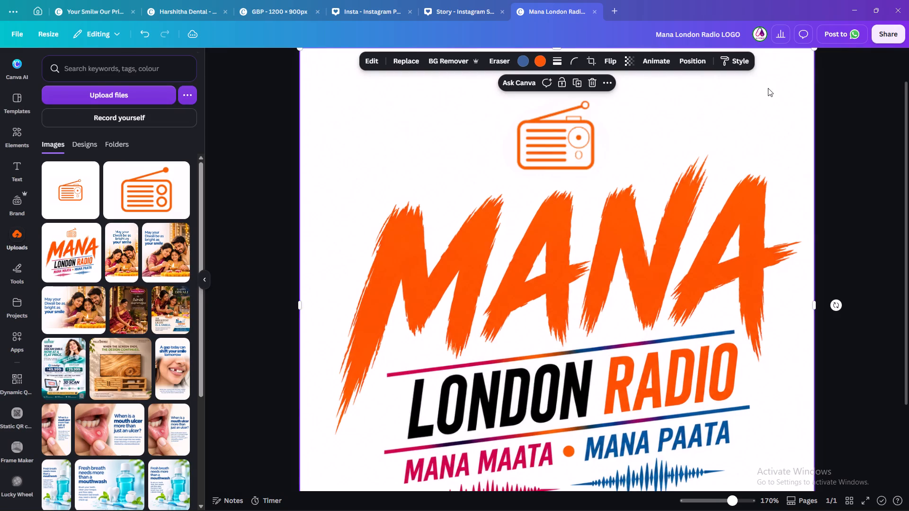
Download the design as a PNG into the Mana London Radio folder, replacing the existing Mana London Radio LOGO file.
scroll(723, 158, "down", 5, "ctrl")
left_click(882, 35)
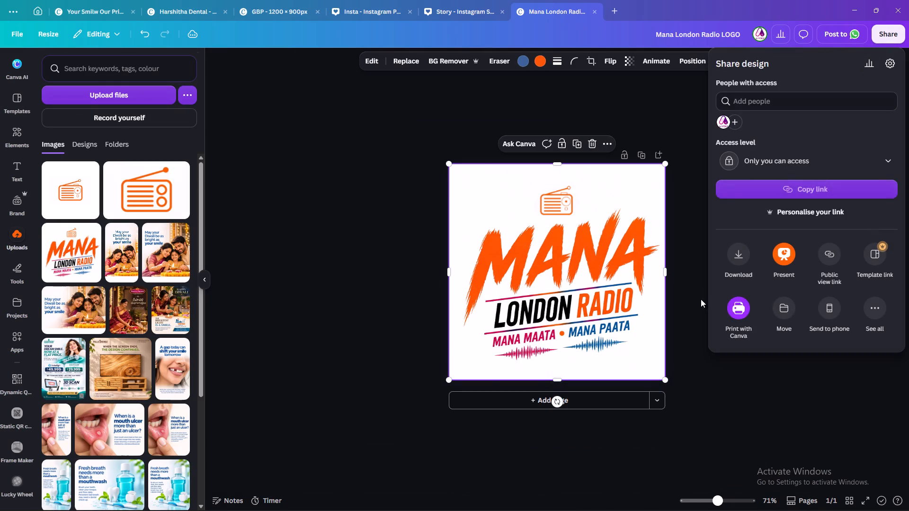
left_click(736, 251)
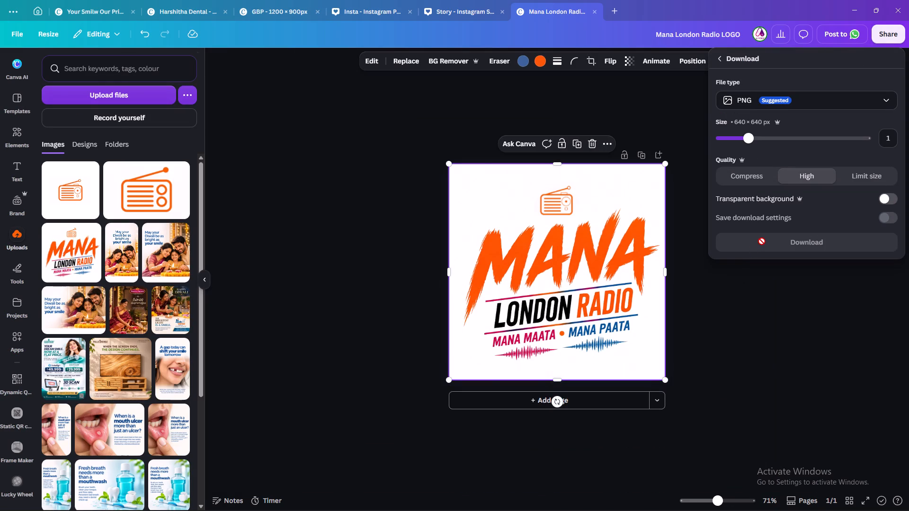
left_click(771, 238)
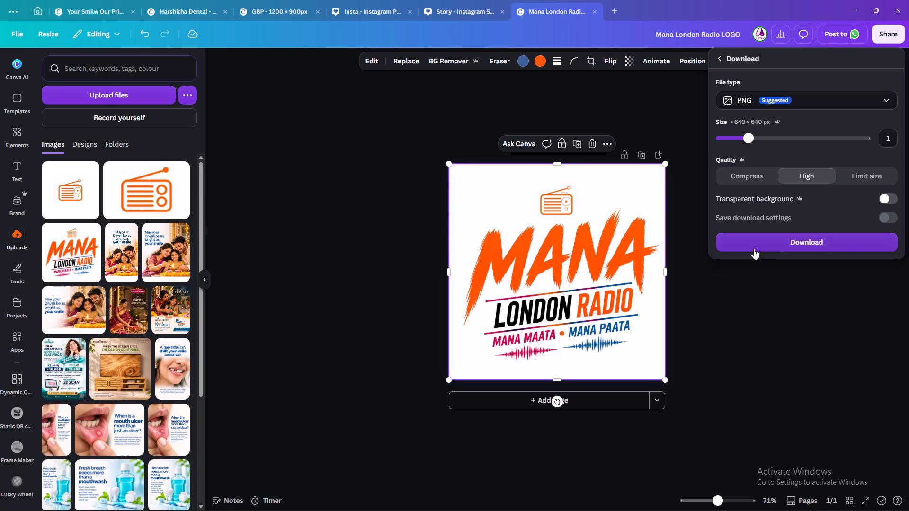
left_click(752, 247)
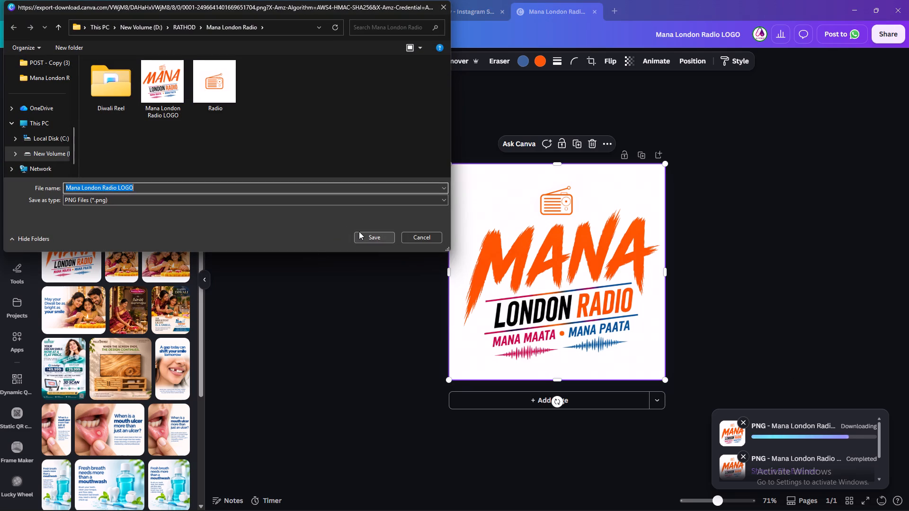
left_click(153, 94)
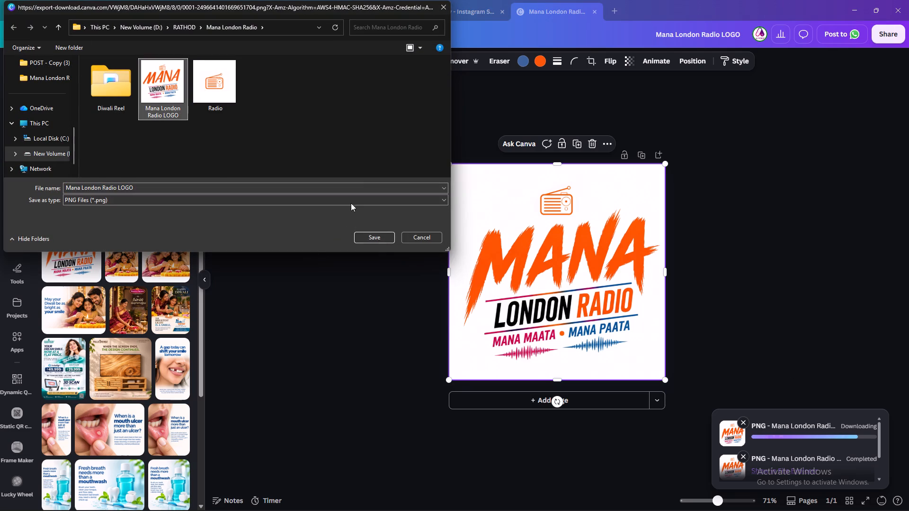
left_click(375, 238)
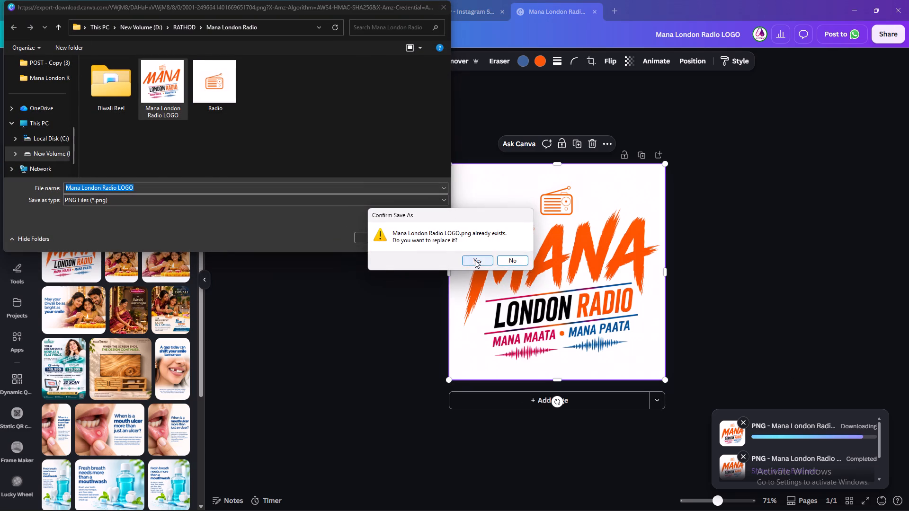